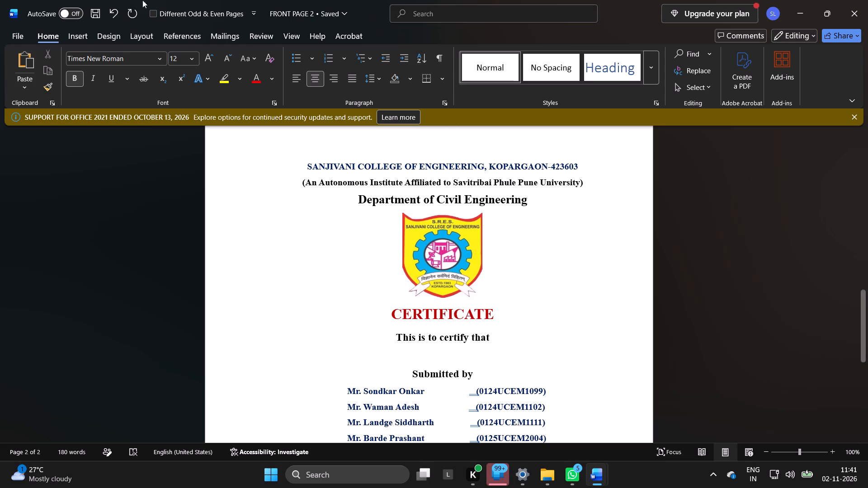
Reduce the "Department of Civil Engineering" line on the certificate page to 12 pt.
click(349, 202)
double_click(385, 200)
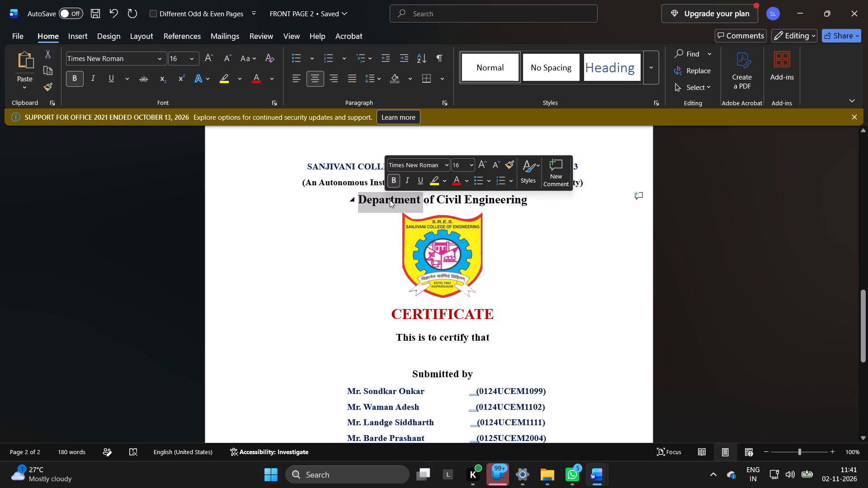
drag(529, 200, 354, 200)
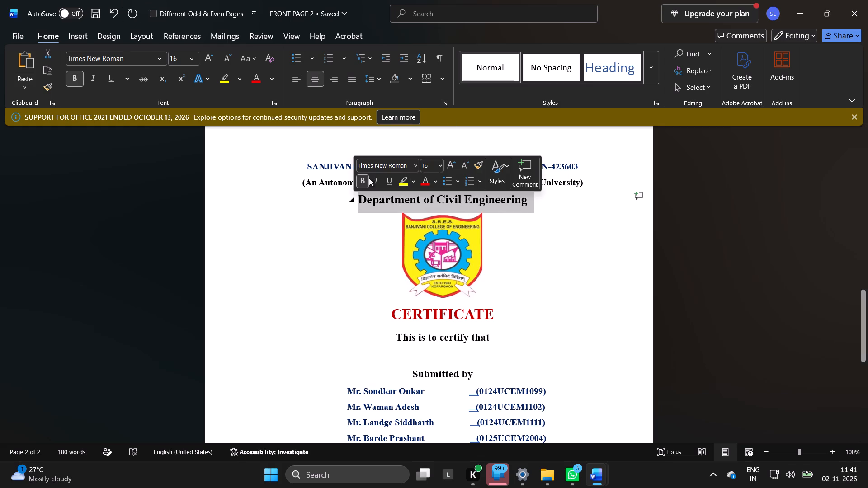
click(432, 165)
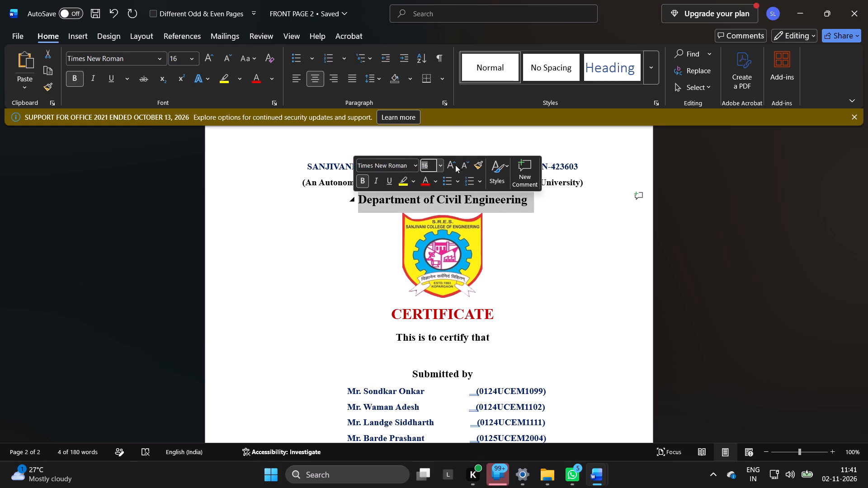
click(460, 165)
click(460, 165)
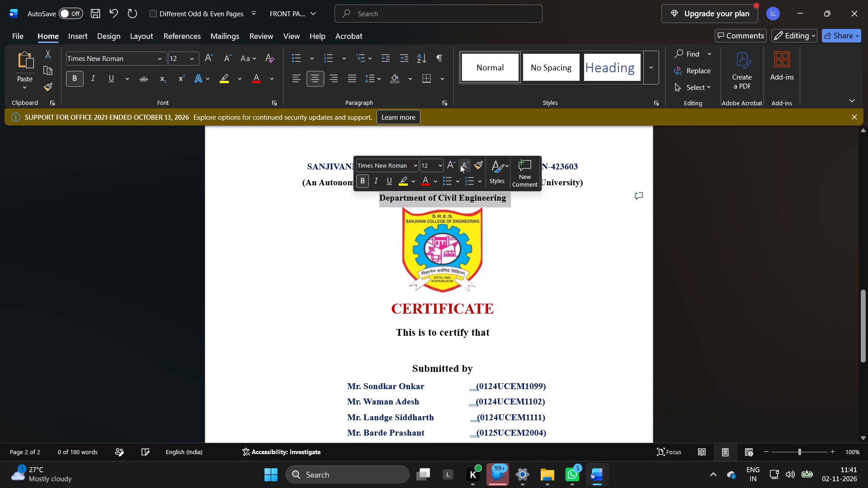
click(539, 277)
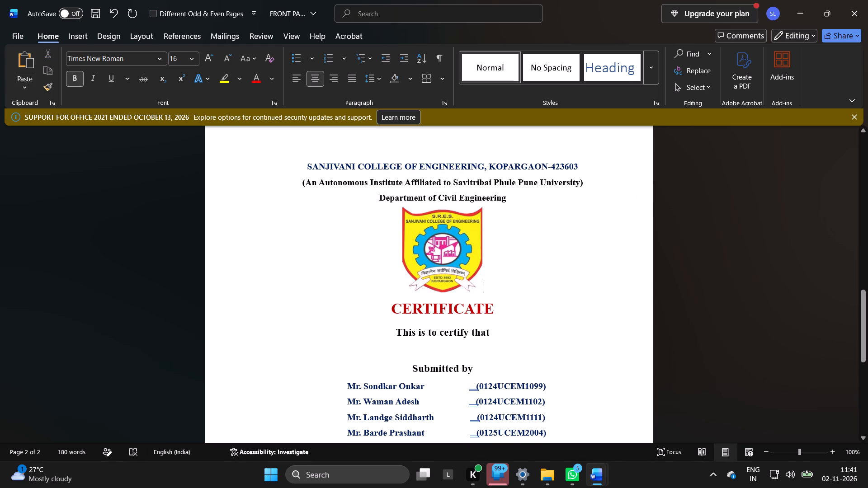
Shrink the red CERTIFICATE heading's font by two size steps.
click(498, 314)
drag(498, 314, 439, 304)
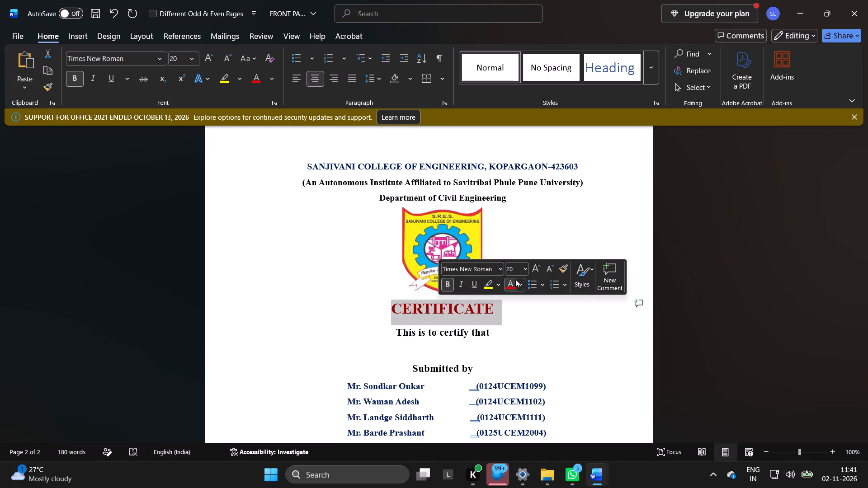
click(555, 266)
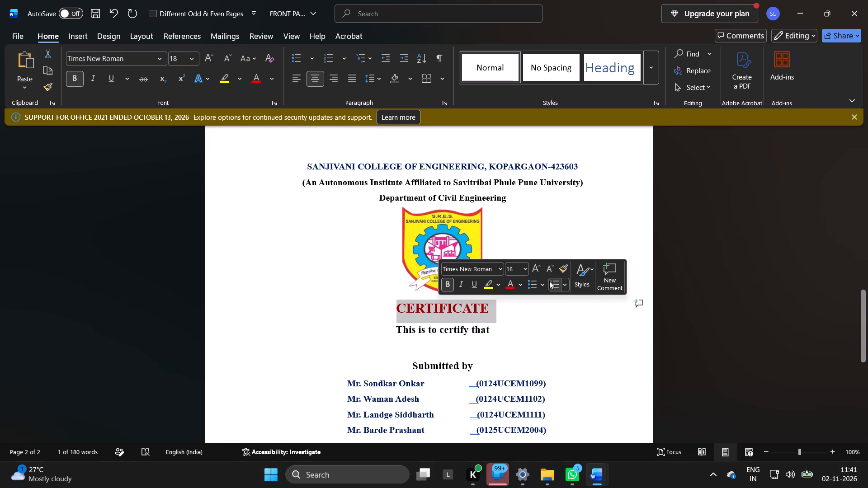
click(549, 274)
click(543, 355)
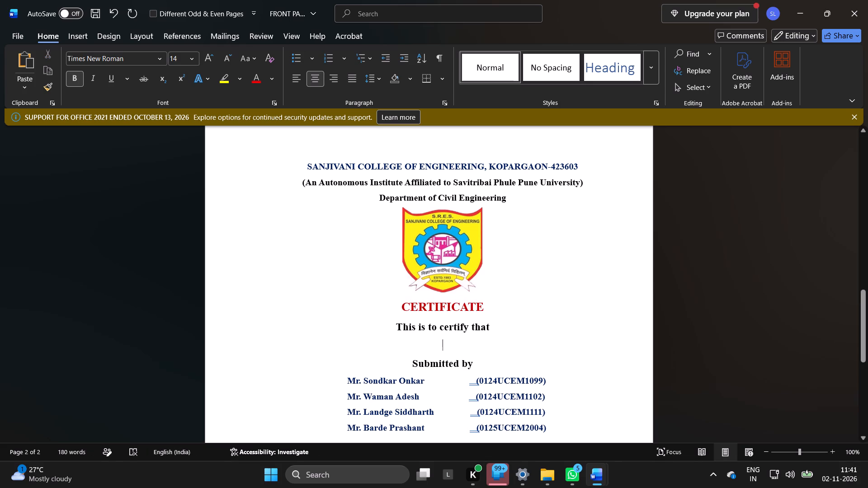
Save the FRONT PAGE 2 document.
scroll(478, 404, down, 1)
scroll(454, 365, down, 2)
scroll(454, 266, up, 6)
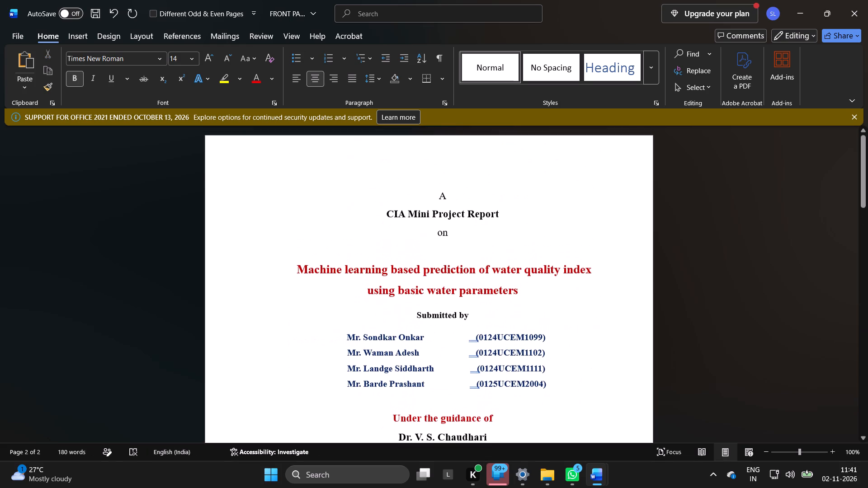
key(ctrl+s)
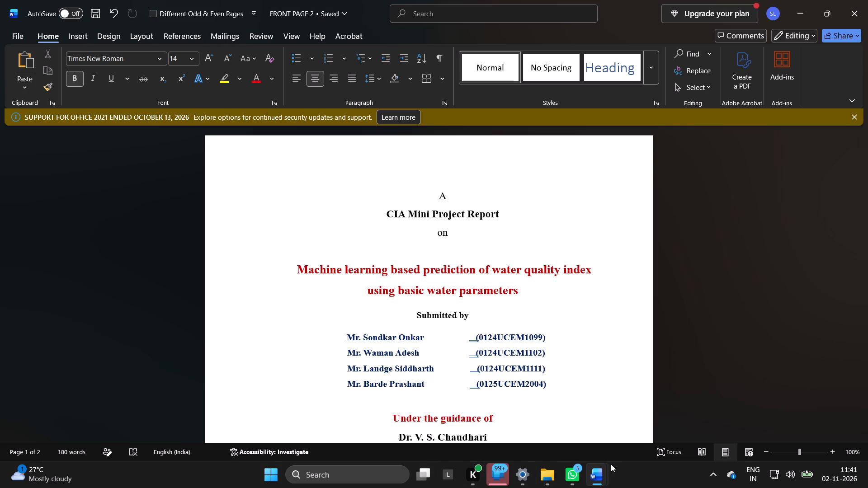
Switch to the "final cia project report 99 161" document and examine its opening pages, from the contents through the first chapter.
click(603, 478)
click(634, 420)
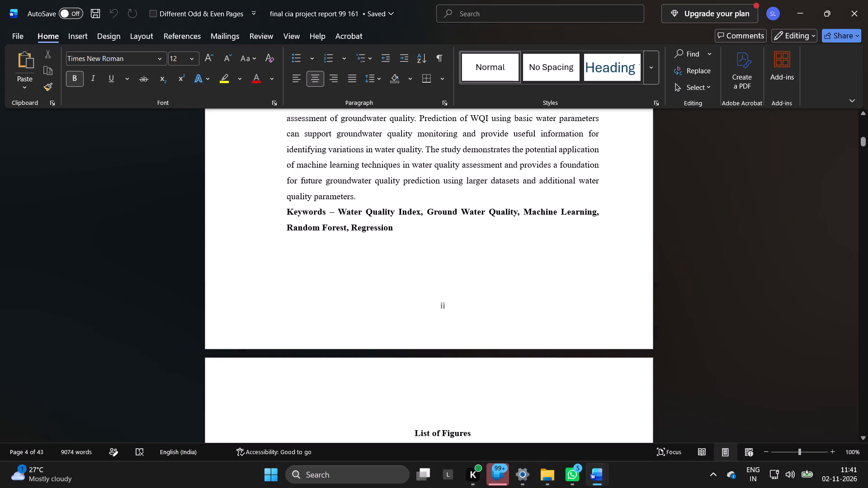
scroll(442, 335, up, 5)
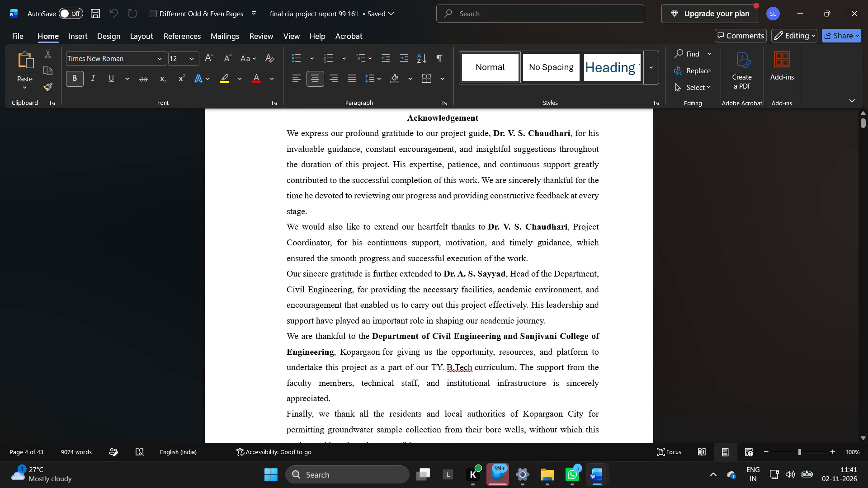
scroll(442, 335, up, 2)
scroll(442, 335, down, 4)
scroll(442, 335, up, 2)
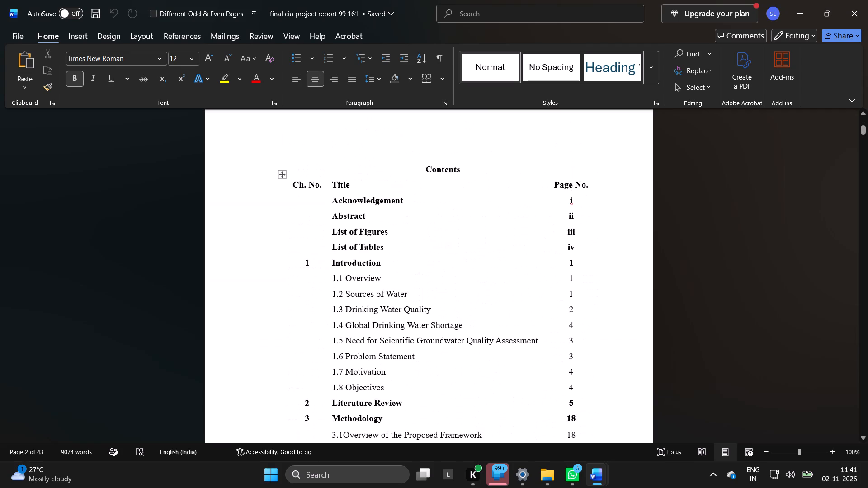
scroll(442, 335, down, 4)
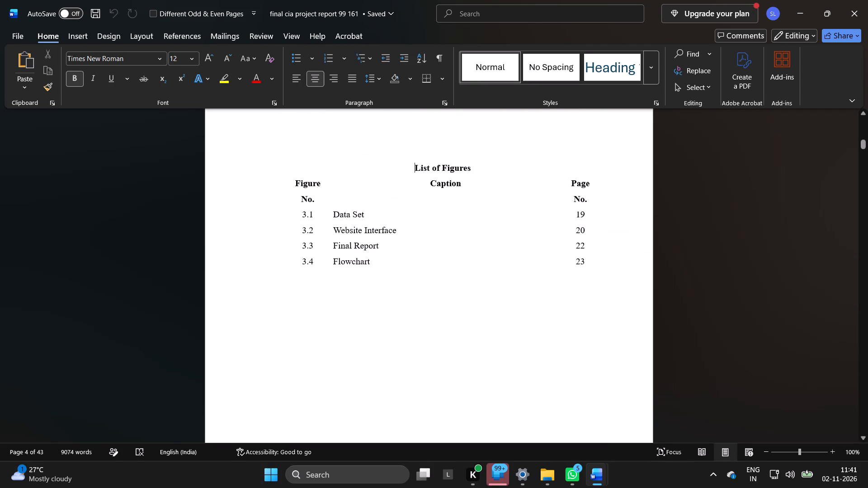
scroll(468, 318, down, 5)
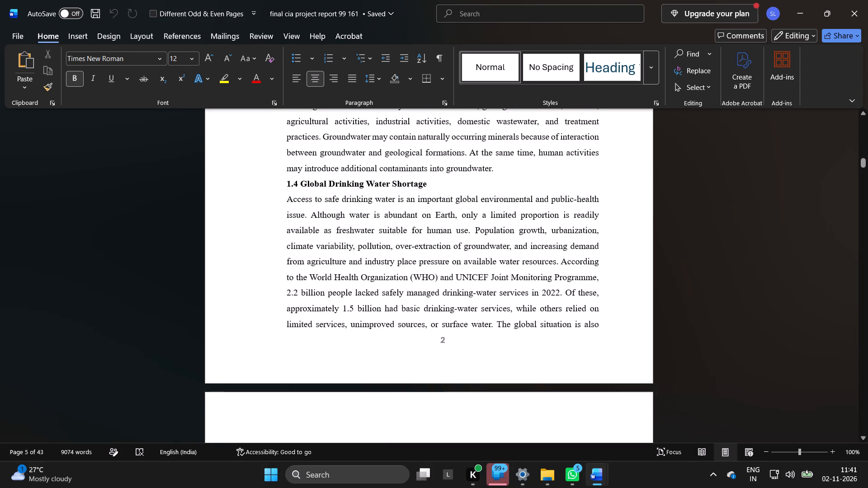
scroll(468, 318, up, 12)
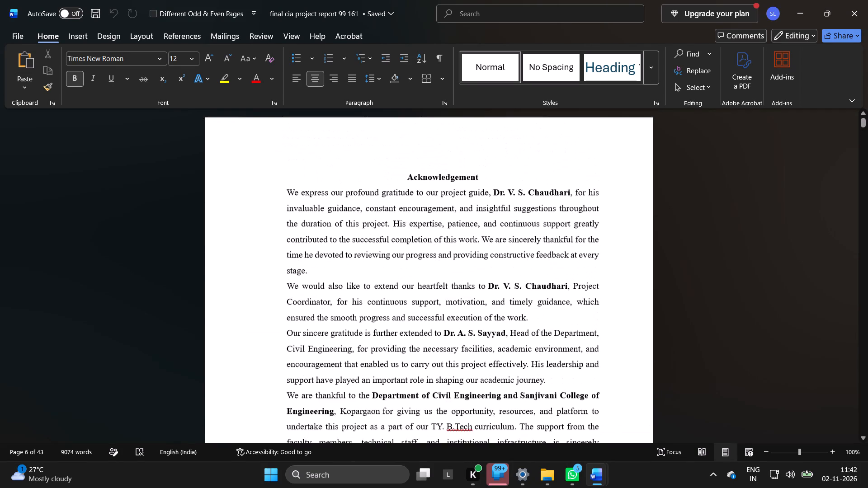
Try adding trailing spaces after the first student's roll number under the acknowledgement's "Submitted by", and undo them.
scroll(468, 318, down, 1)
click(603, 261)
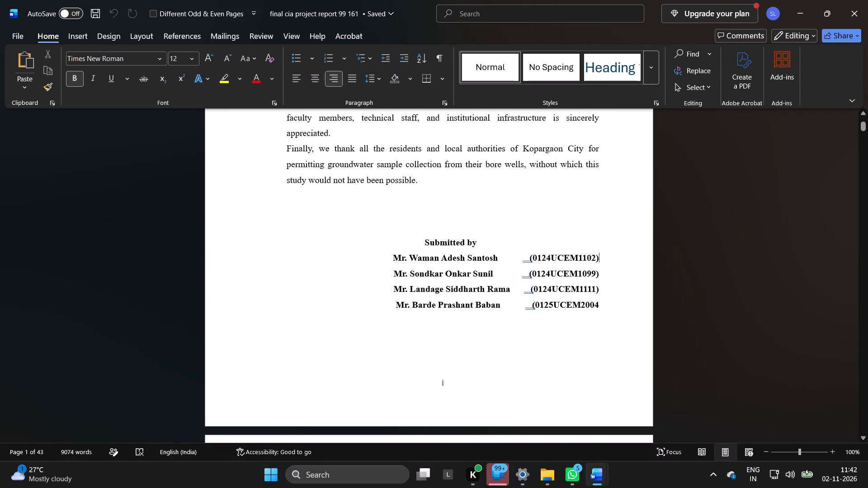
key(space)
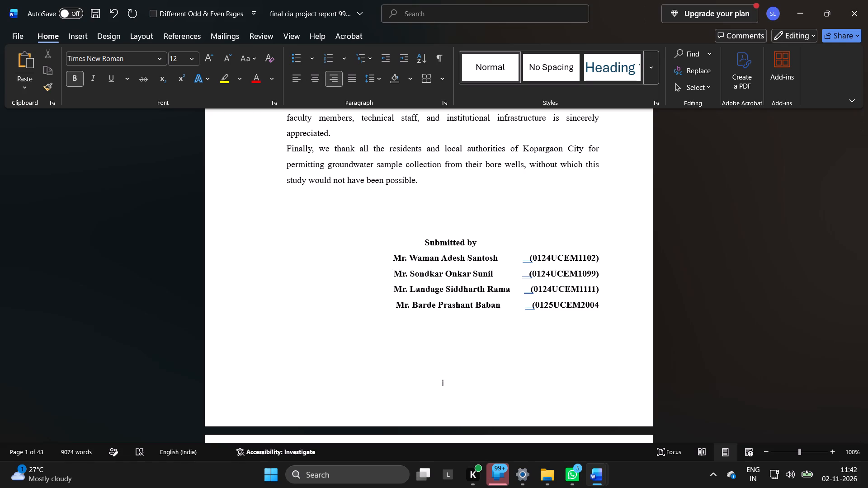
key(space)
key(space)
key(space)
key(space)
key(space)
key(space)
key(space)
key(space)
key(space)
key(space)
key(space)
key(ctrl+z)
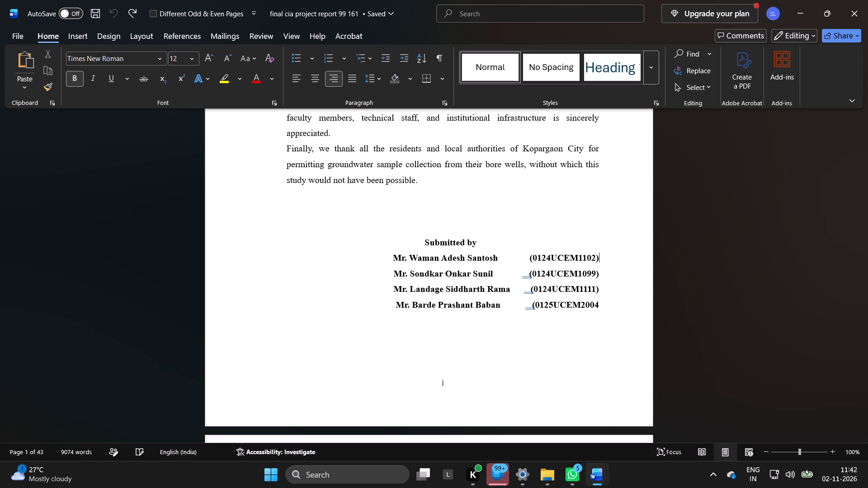
Change the first student's line under the acknowledgement's "Submitted by" from right-aligned to centred, working from the start of that line.
key(Left)
key(Left)
key(Left)
key(Left)
key(Left)
key(Left)
key(Left)
key(Left)
key(Left)
key(Left)
key(Left)
key(Left)
key(Left)
key(Left)
key(Left)
key(Left)
key(Left)
key(Left)
key(Left)
key(Left)
key(Left)
key(Left)
key(Left)
key(Left)
key(Left)
key(Left)
key(Left)
key(Left)
key(Left)
key(Left)
key(Left)
key(Left)
key(Left)
key(Left)
key(Left)
key(Left)
key(Left)
key(Left)
key(Left)
key(Left)
key(Left)
key(Left)
key(Left)
key(Left)
key(Left)
key(Left)
key(Down)
key(Left)
key(Left)
key(Left)
key(Left)
key(Left)
key(Left)
key(Left)
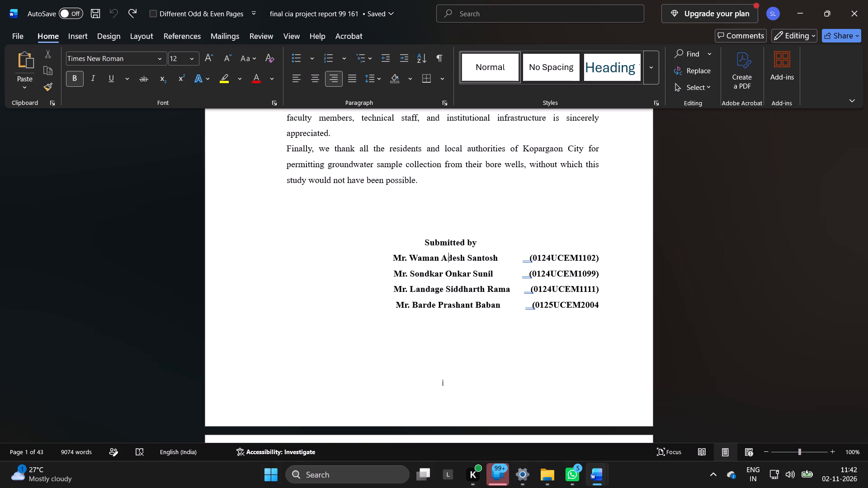
key(Left)
key(Left)
key(Left)
key(Left)
key(Left)
key(Left)
key(Left)
key(Left)
key(Left)
key(Left)
key(Left)
key(BackSpace)
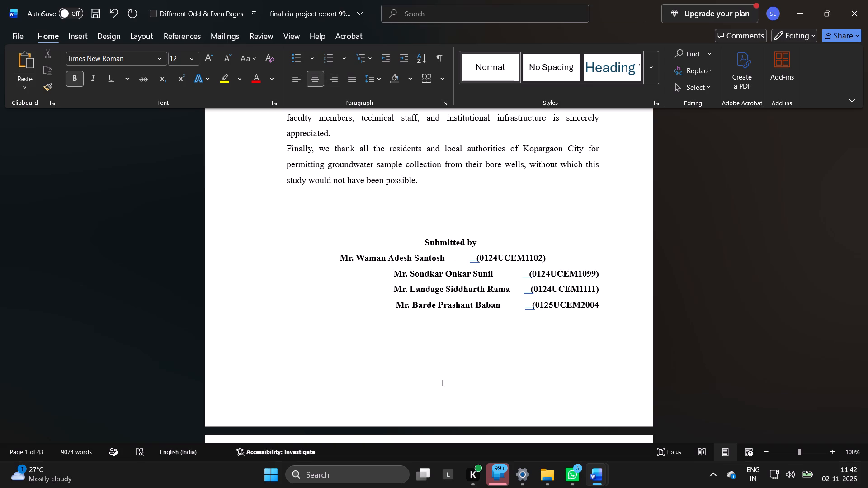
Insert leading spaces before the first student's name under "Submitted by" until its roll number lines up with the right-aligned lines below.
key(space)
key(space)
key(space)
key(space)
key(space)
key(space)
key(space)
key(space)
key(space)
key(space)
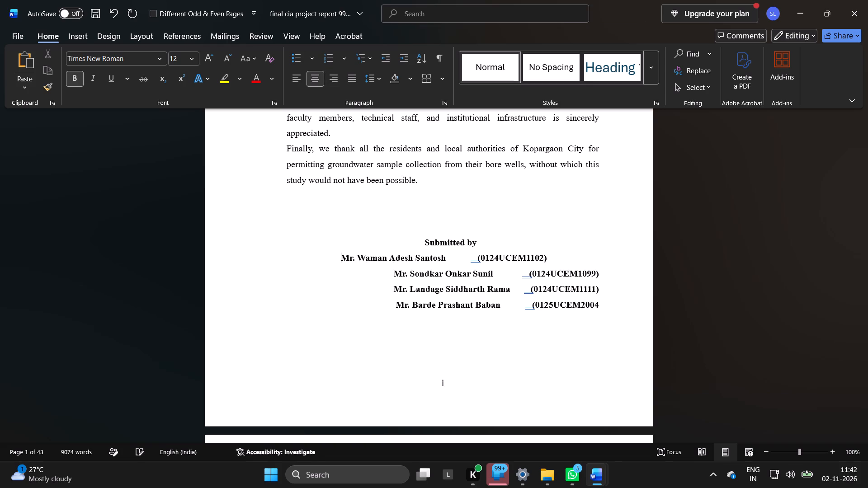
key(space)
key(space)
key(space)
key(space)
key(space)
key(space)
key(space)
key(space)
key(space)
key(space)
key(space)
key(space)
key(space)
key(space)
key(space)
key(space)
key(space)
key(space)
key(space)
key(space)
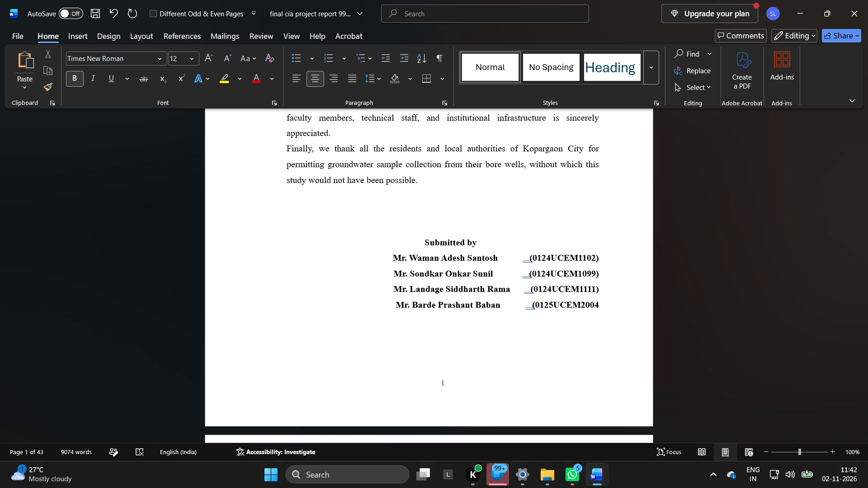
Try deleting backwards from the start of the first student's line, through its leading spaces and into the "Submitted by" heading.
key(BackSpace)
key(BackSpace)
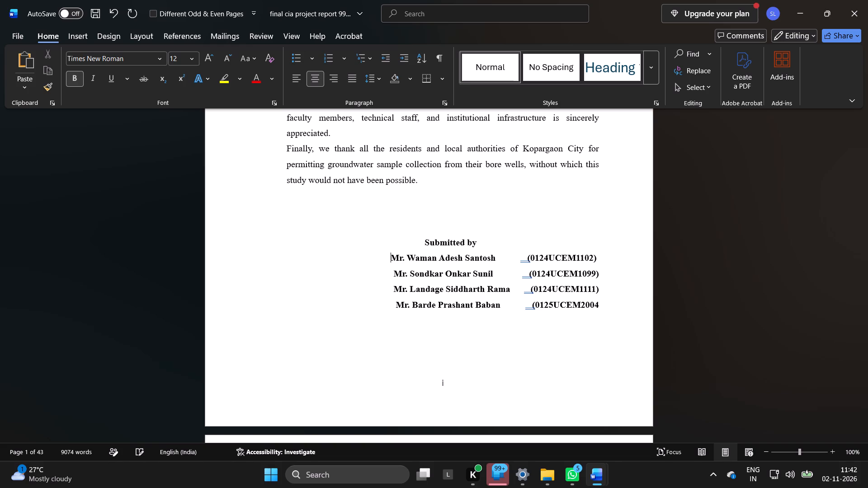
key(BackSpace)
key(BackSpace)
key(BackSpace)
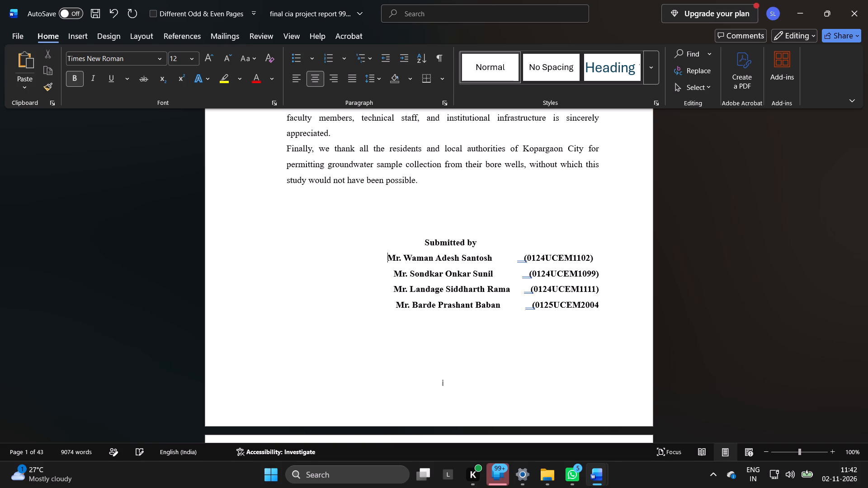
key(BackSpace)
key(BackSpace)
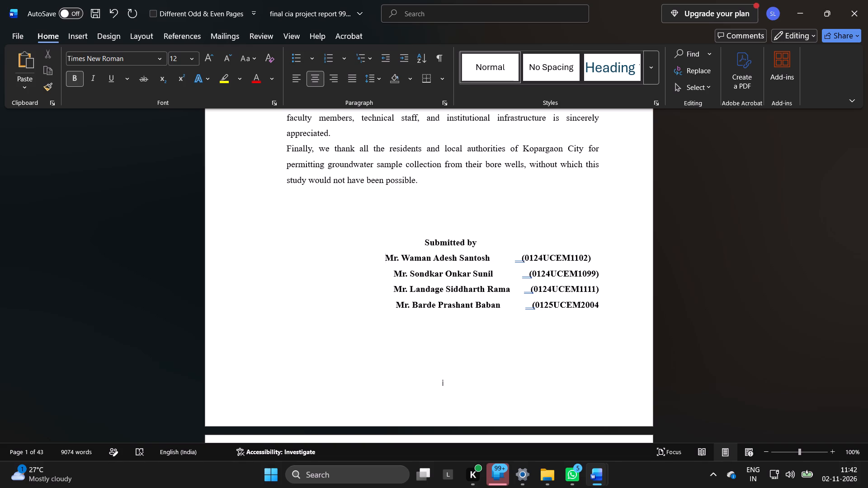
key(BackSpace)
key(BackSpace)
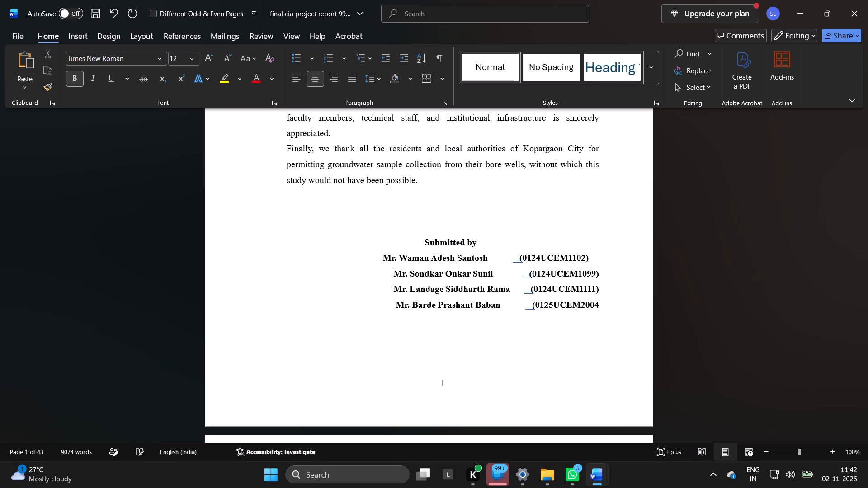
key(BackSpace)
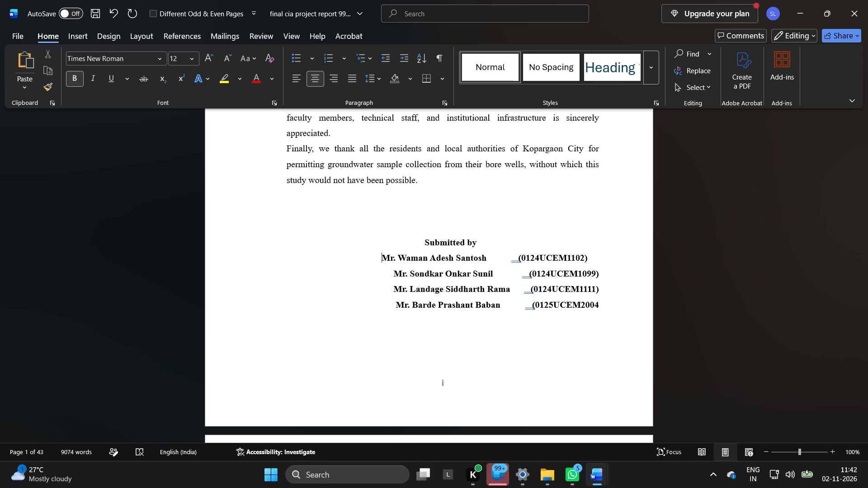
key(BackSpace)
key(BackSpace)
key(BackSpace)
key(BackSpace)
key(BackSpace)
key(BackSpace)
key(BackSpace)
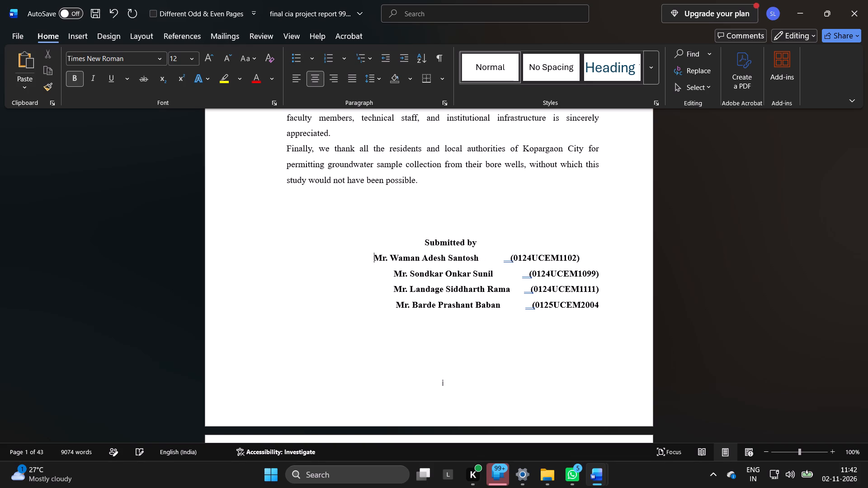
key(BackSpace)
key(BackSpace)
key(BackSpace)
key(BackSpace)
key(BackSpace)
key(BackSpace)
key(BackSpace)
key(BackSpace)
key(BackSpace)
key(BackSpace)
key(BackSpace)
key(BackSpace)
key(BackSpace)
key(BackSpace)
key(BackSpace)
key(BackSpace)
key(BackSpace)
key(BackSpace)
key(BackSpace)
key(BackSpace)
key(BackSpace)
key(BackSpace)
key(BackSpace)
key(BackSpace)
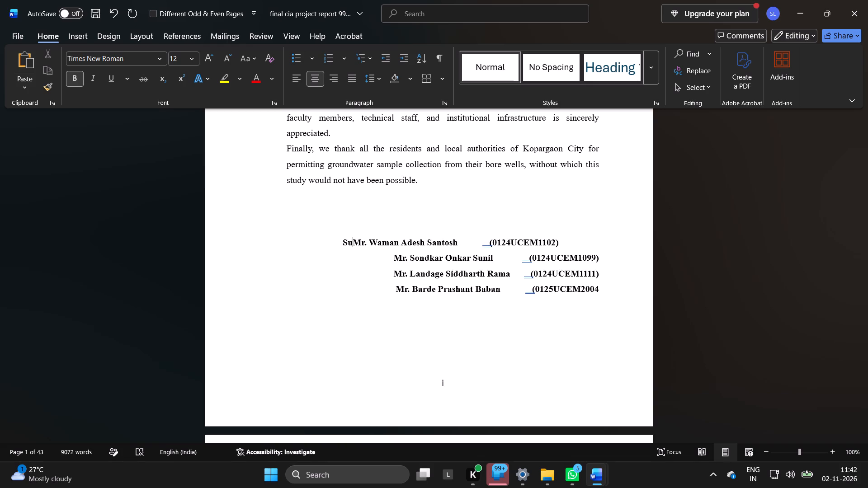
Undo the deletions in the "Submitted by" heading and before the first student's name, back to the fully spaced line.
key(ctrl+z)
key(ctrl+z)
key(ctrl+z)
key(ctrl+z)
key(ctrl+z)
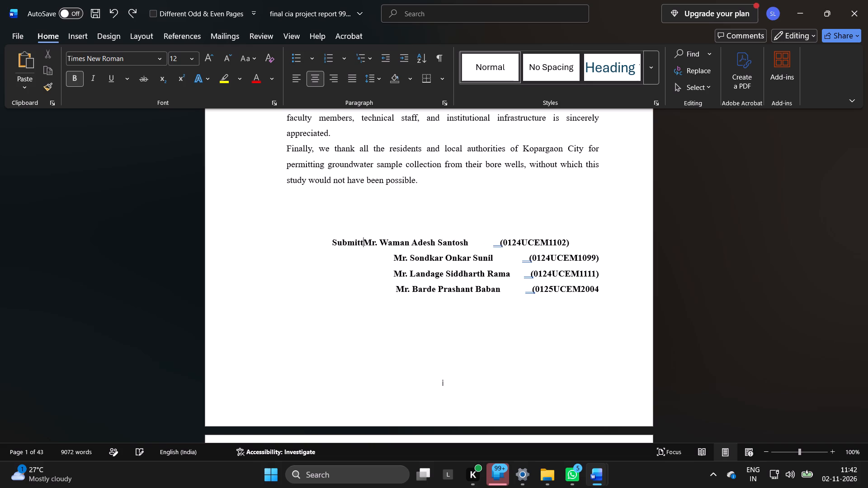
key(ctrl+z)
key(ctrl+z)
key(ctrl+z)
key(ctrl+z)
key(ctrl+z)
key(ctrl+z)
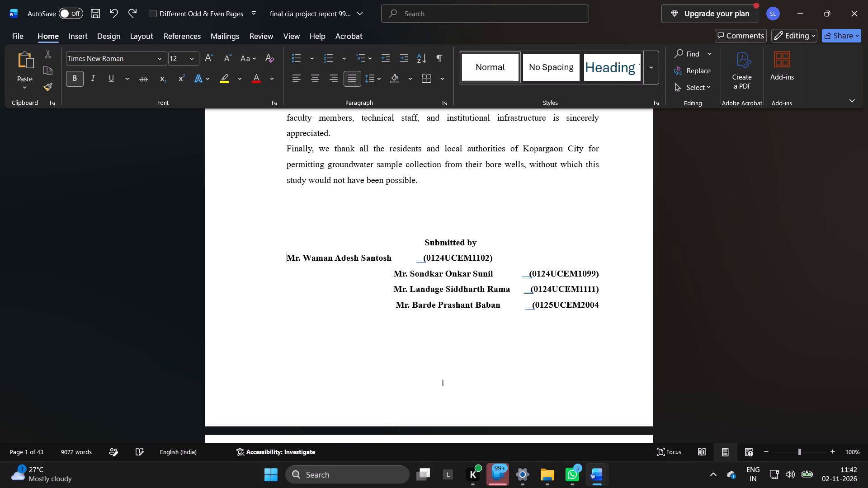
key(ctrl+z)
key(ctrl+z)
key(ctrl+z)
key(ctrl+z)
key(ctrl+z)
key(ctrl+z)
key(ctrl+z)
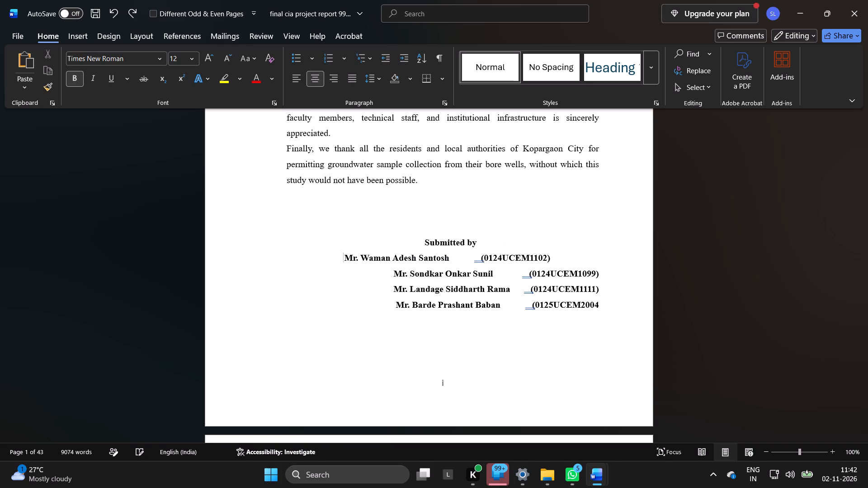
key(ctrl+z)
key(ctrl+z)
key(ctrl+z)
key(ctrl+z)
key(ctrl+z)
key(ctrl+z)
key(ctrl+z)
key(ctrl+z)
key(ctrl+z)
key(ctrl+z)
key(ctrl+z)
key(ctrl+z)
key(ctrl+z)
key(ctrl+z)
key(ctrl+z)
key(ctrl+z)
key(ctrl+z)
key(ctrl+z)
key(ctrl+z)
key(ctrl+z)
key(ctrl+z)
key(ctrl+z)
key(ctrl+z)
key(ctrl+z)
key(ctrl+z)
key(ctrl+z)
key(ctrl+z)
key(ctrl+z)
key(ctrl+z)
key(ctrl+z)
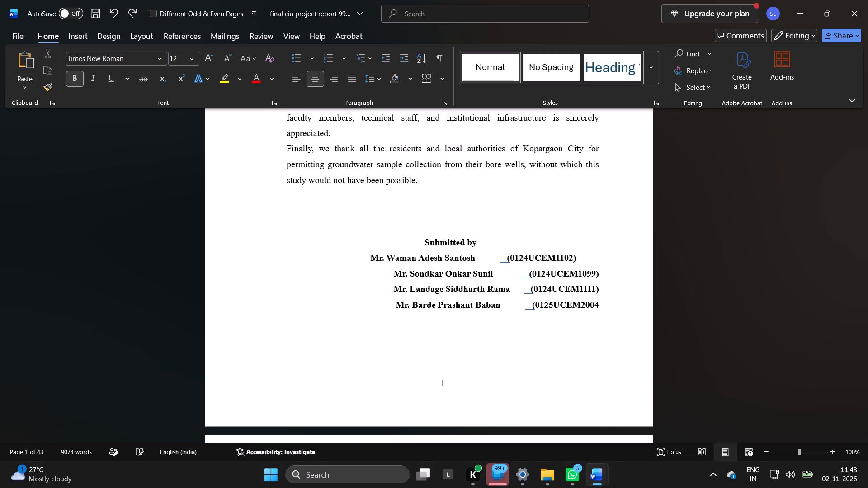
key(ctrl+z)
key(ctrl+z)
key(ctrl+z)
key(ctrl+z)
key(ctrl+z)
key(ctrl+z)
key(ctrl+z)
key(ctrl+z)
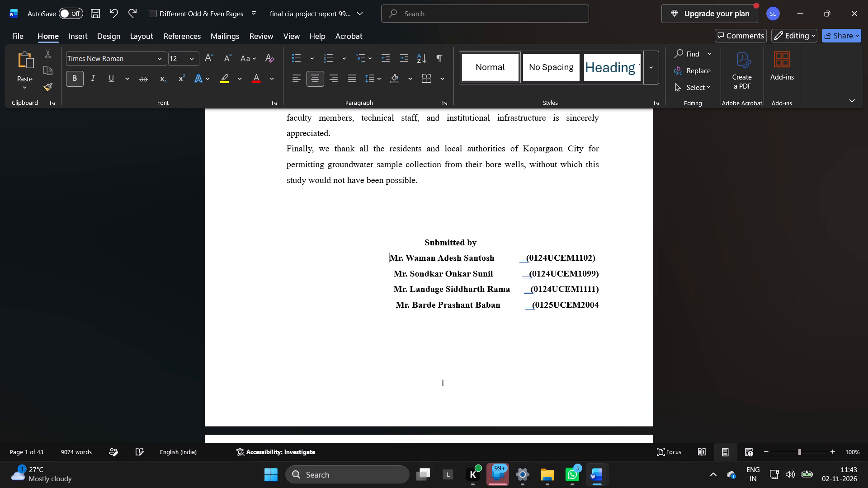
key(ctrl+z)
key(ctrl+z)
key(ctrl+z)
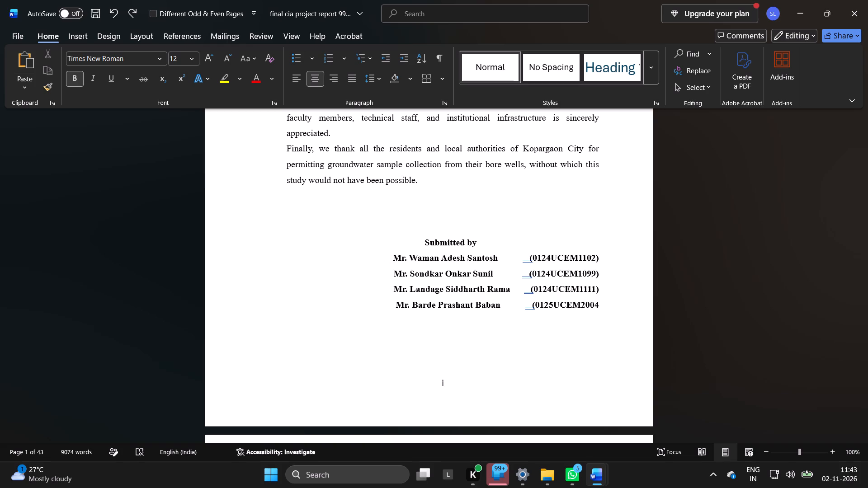
Left-align the four student lines under the acknowledgement's "Submitted by" heading.
drag(375, 251, 453, 297)
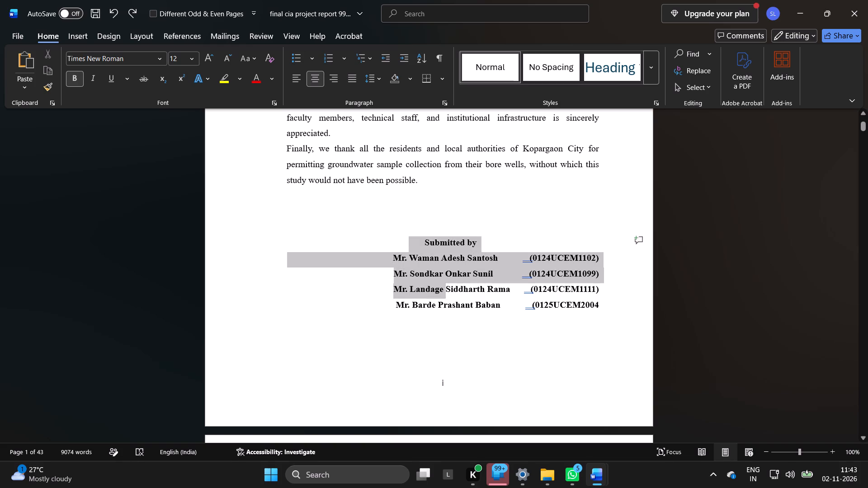
drag(453, 297, 610, 363)
click(581, 361)
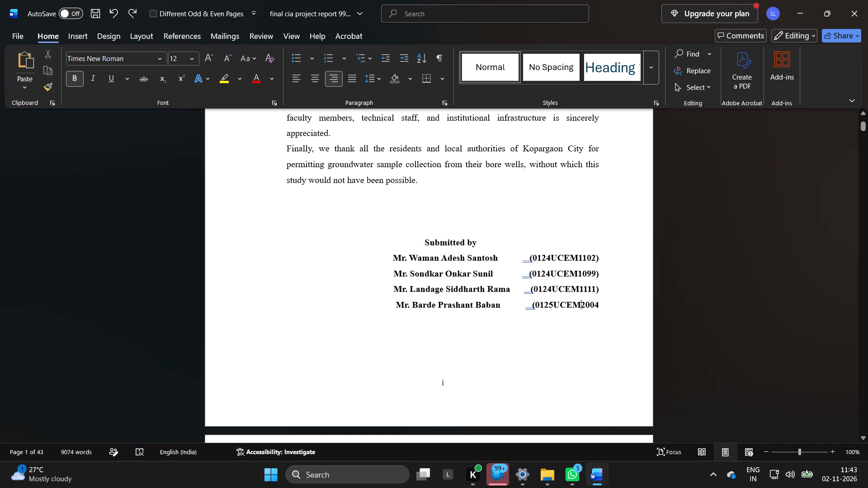
drag(604, 306, 385, 265)
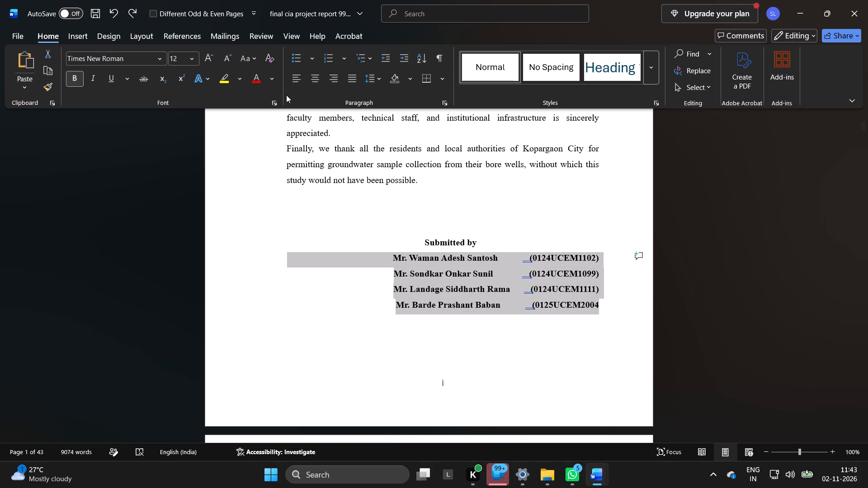
click(292, 77)
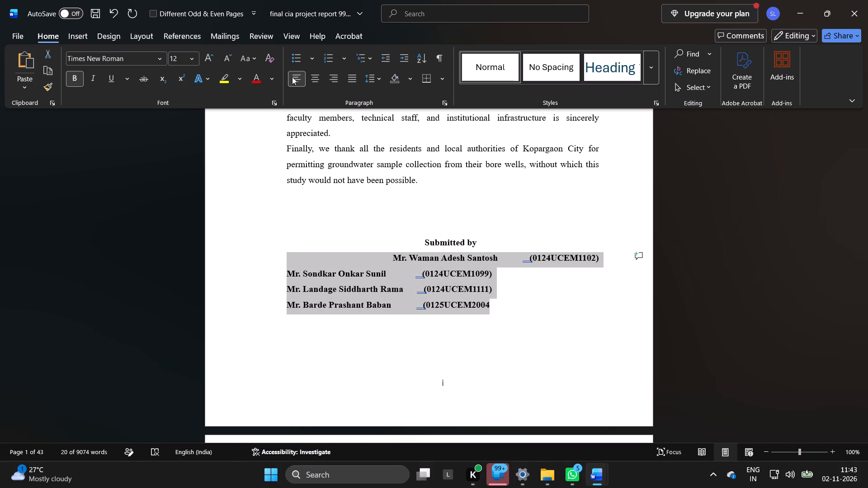
click(524, 292)
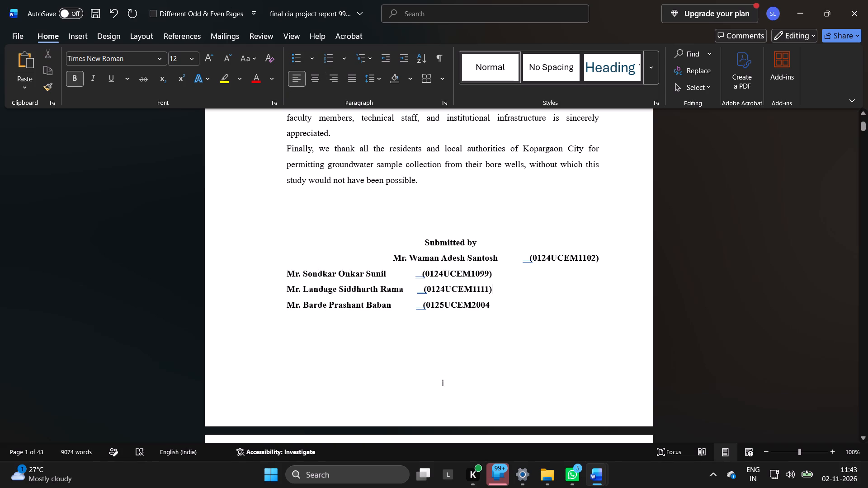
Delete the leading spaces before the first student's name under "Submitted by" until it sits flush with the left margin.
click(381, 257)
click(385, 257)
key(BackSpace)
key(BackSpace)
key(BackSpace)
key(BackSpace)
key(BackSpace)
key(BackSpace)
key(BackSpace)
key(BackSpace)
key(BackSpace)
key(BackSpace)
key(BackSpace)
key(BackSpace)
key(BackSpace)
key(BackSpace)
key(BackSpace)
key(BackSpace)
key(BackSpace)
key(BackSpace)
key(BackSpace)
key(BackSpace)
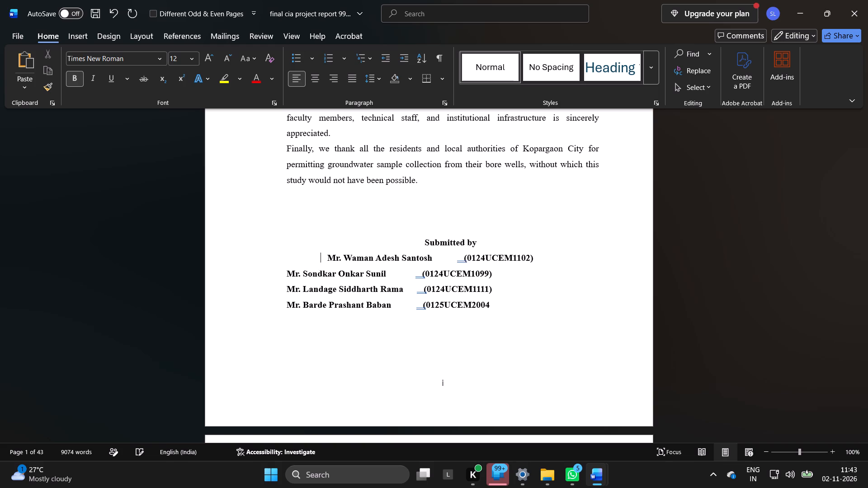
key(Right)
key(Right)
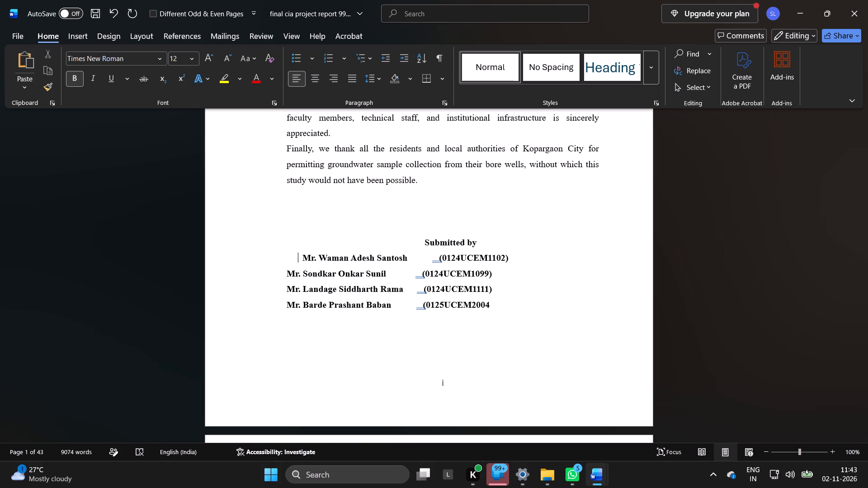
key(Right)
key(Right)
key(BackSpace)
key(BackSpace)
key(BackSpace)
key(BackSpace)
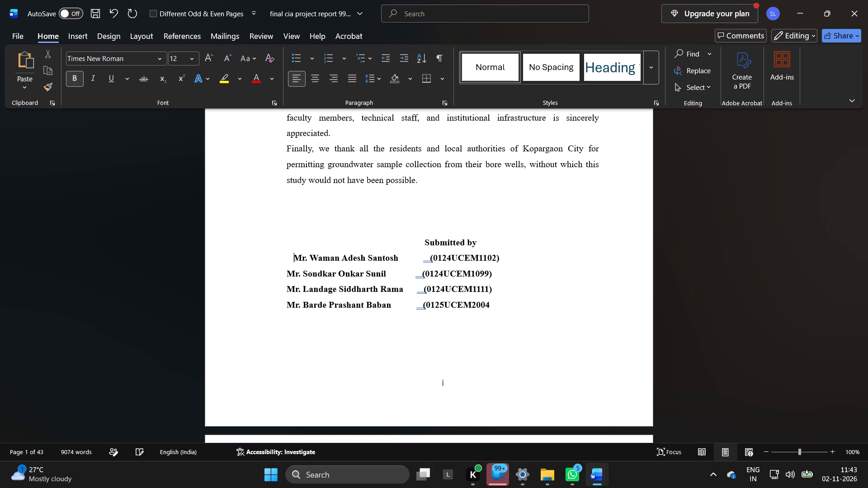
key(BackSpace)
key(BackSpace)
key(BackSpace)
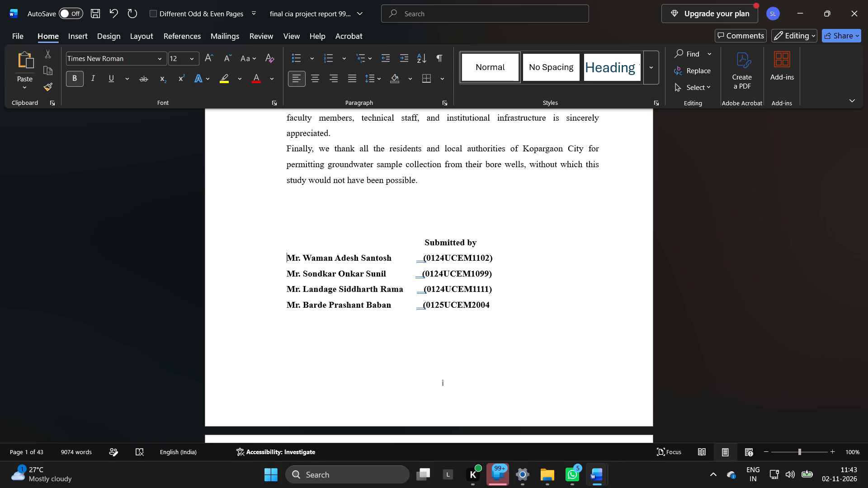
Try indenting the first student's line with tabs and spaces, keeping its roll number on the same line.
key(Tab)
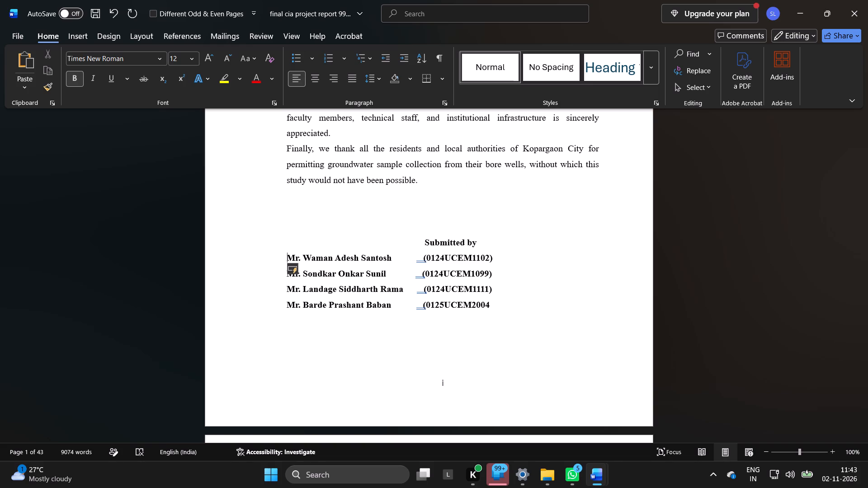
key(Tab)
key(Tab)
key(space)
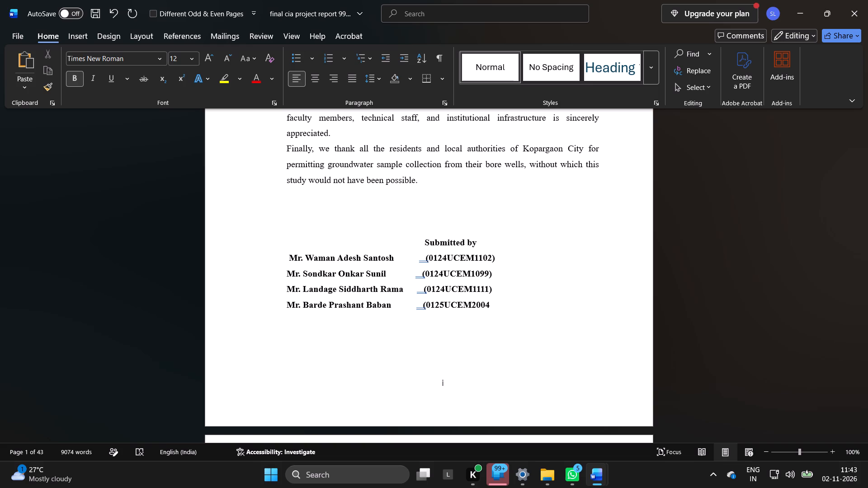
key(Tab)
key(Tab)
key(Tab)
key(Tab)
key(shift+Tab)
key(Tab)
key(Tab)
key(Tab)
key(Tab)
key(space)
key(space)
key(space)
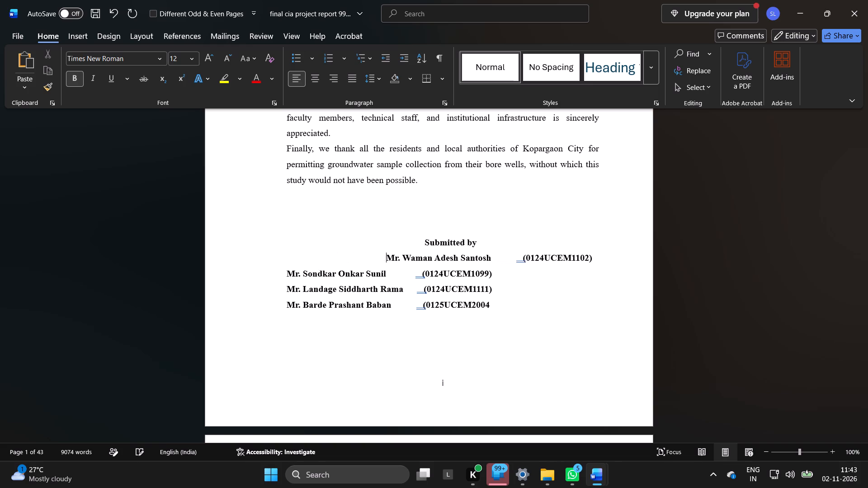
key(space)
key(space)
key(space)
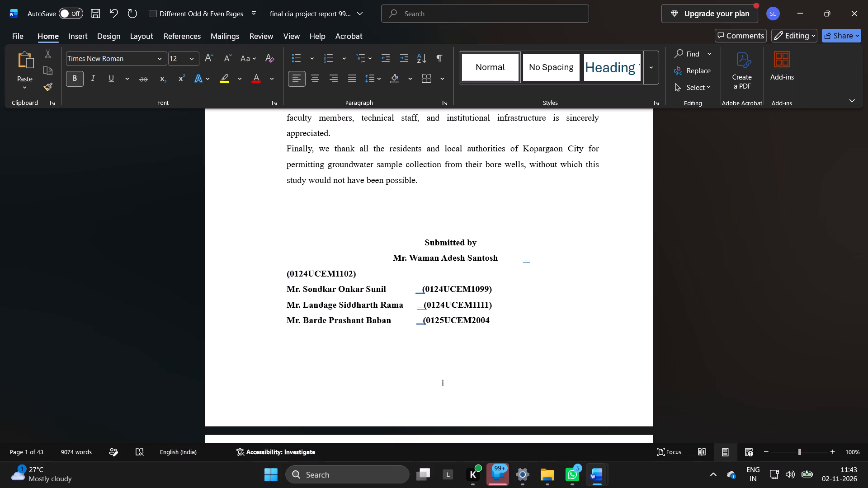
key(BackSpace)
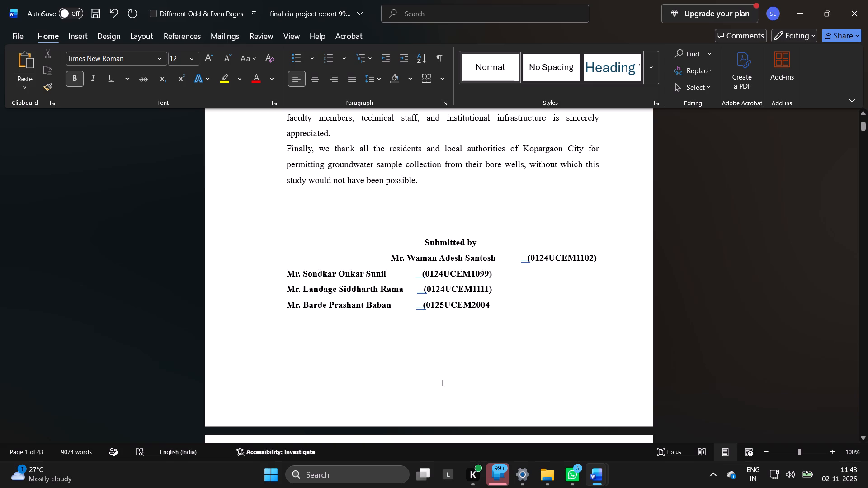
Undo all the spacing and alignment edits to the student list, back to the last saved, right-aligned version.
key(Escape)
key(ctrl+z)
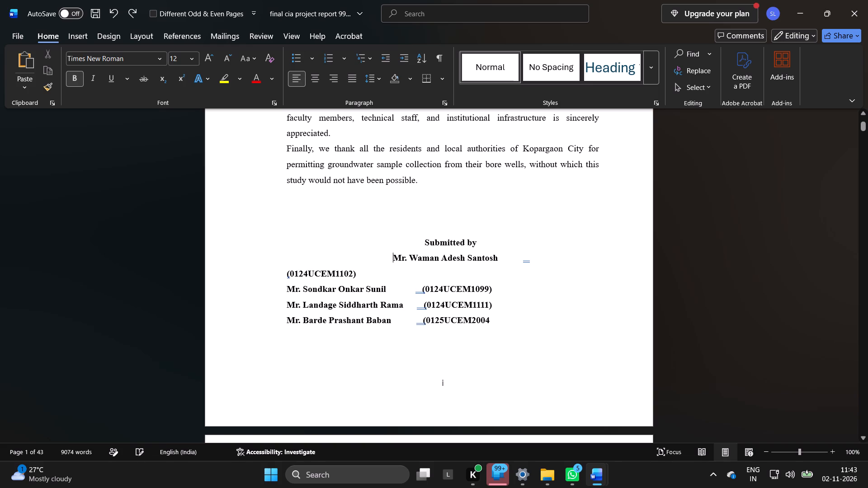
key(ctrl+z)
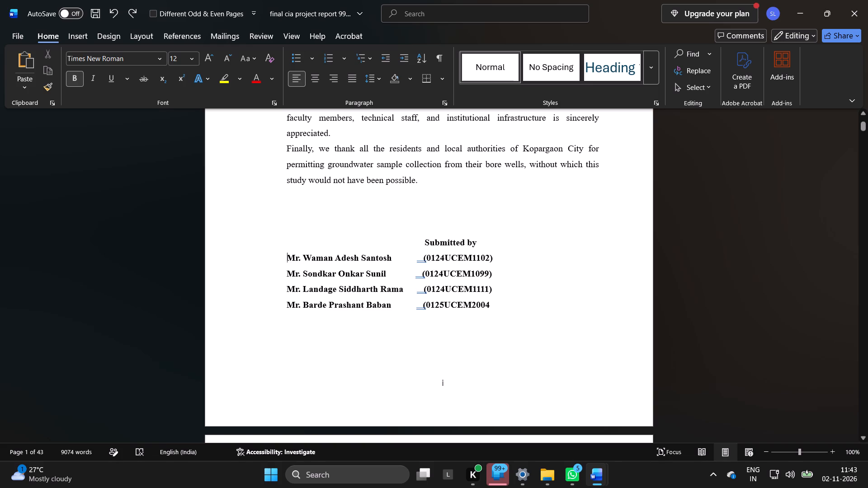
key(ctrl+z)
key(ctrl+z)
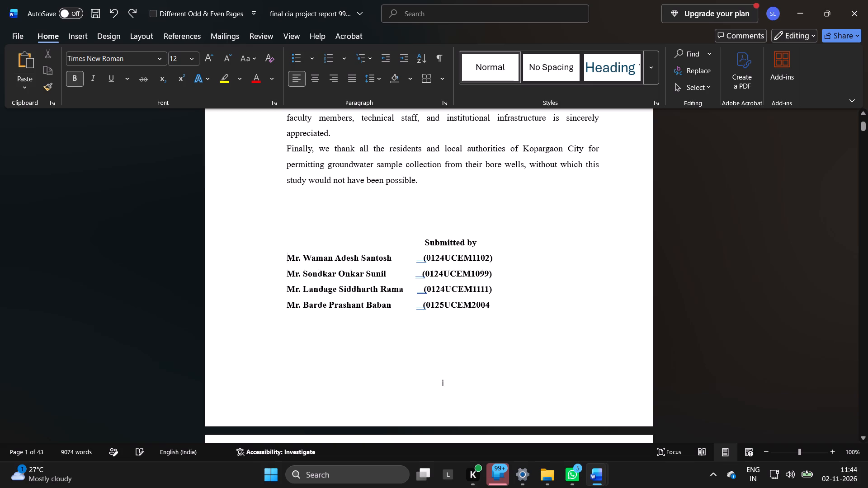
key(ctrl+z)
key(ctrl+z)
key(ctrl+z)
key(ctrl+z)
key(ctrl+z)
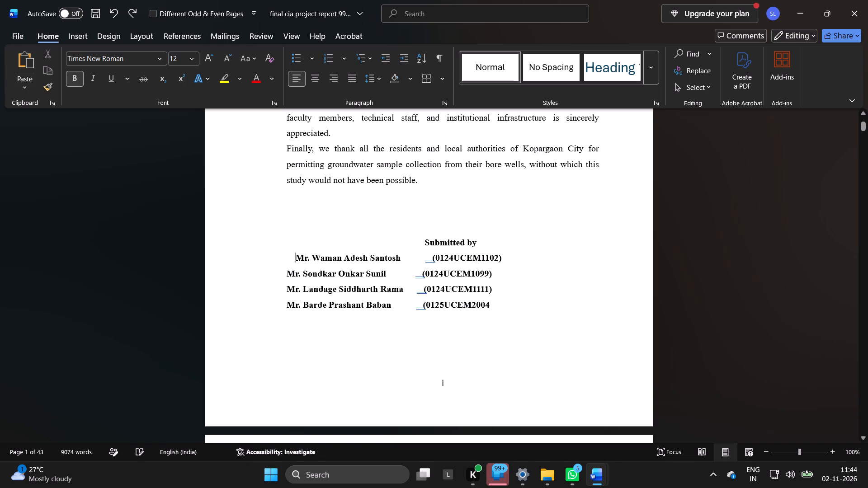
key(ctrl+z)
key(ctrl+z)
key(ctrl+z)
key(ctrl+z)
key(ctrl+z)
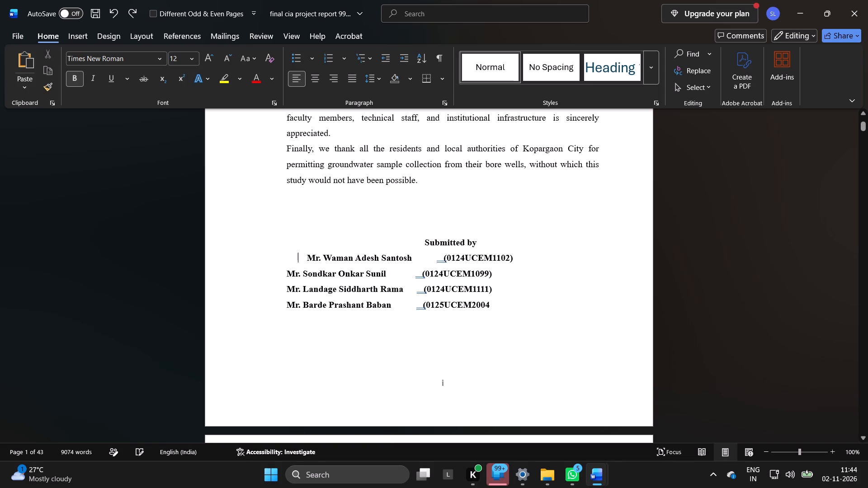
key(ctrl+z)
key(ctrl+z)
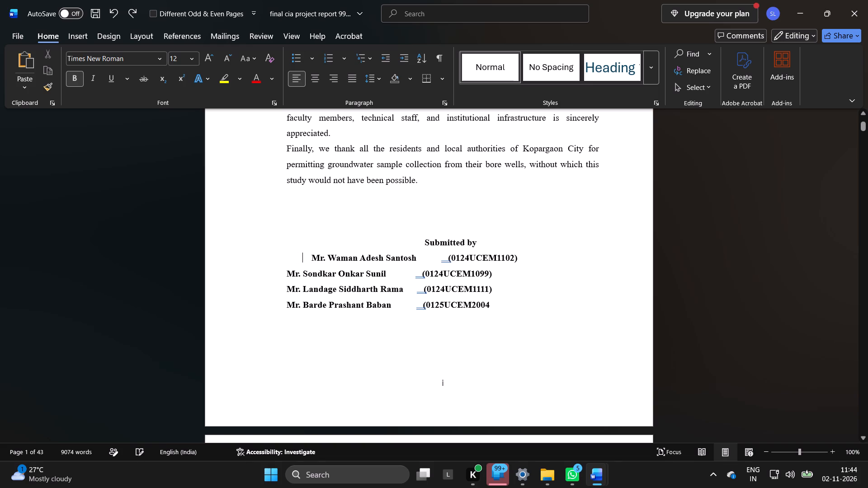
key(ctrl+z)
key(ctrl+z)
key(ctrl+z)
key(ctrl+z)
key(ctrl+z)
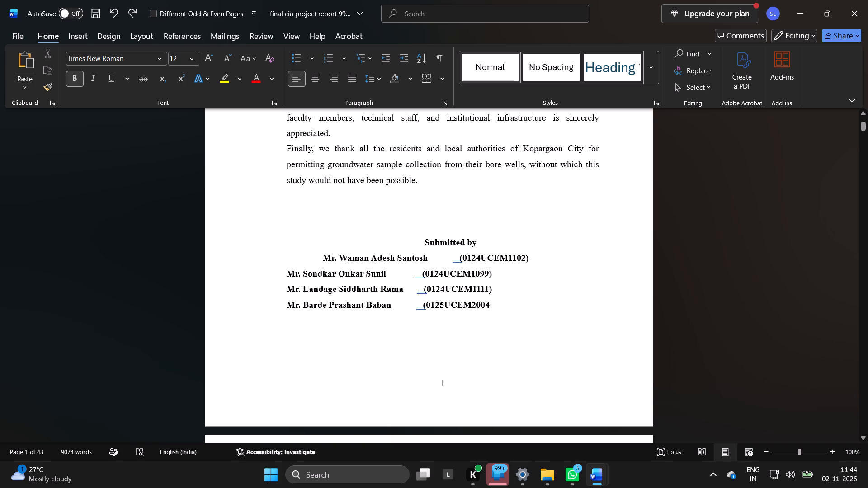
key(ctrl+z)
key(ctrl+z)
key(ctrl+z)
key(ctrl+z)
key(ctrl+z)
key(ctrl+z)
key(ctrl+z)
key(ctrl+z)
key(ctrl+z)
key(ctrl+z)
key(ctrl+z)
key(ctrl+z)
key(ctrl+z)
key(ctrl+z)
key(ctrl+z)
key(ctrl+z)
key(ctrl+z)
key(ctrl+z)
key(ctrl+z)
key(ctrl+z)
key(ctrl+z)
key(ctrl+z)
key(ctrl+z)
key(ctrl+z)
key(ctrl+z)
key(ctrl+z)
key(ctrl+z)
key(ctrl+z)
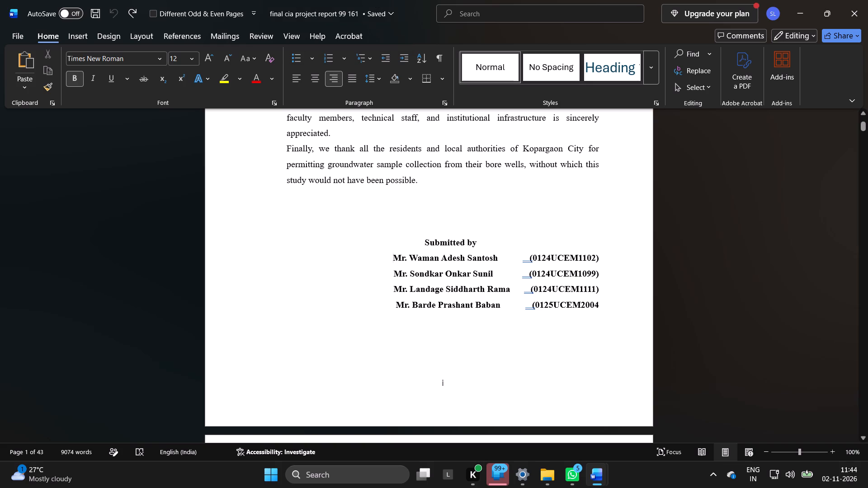
Centre-align each of the four student lines under the acknowledgement's "Submitted by" heading.
key(BackSpace)
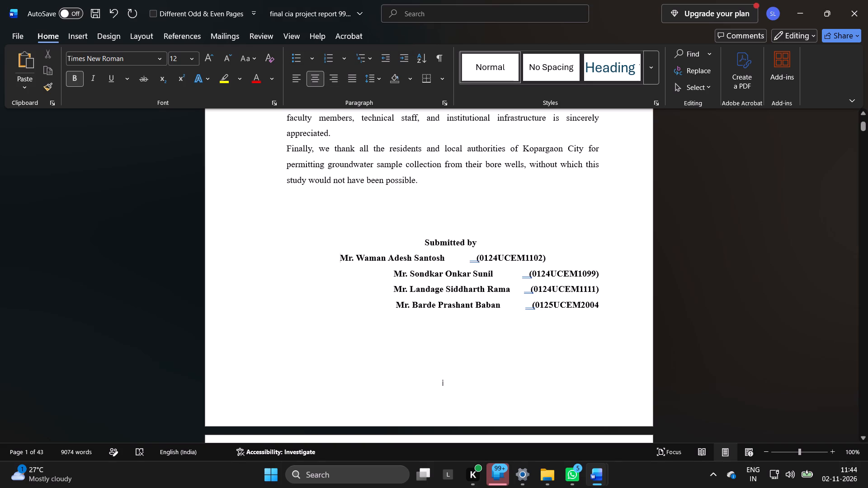
click(393, 272)
key(BackSpace)
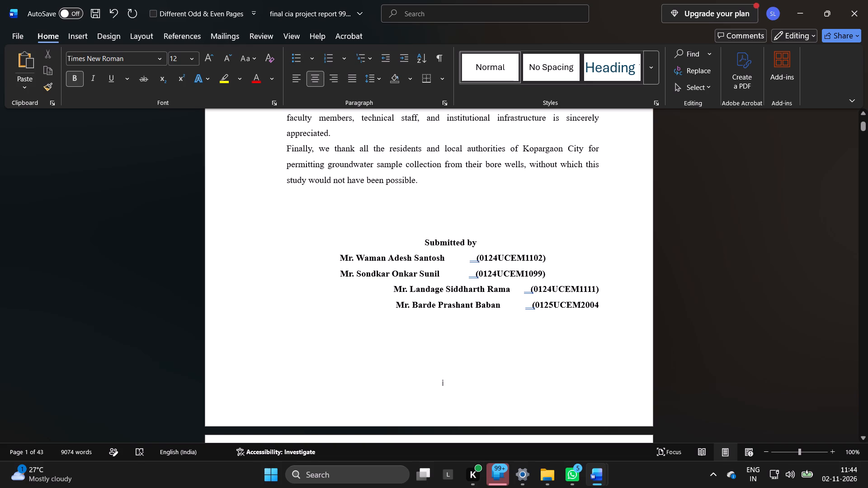
key(Down)
key(BackSpace)
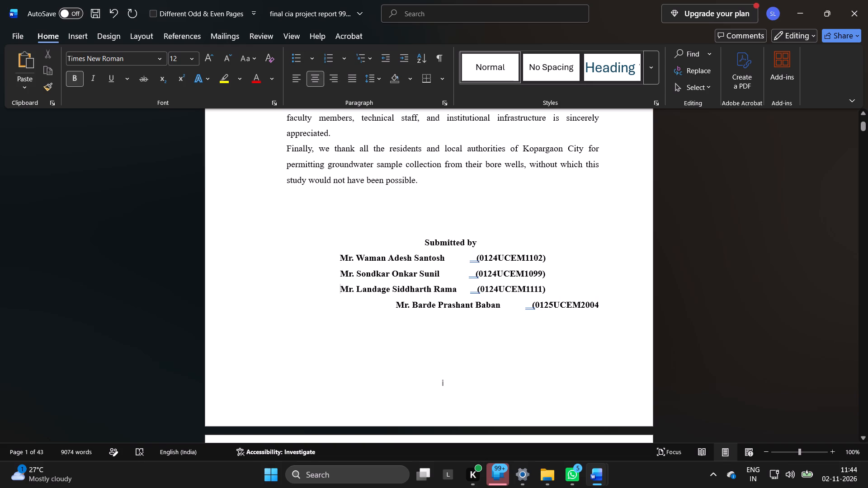
key(Down)
key(BackSpace)
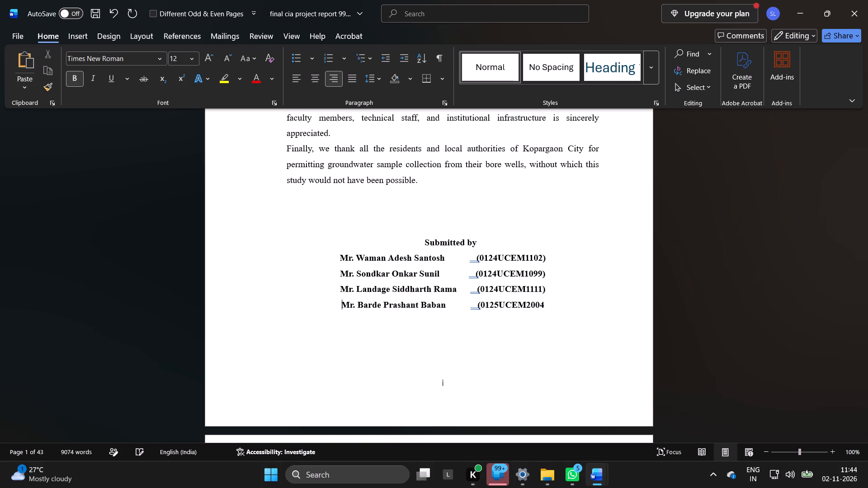
Indent the first student's centred line to the right by adding leading whitespace before the name.
click(337, 258)
key(Tab)
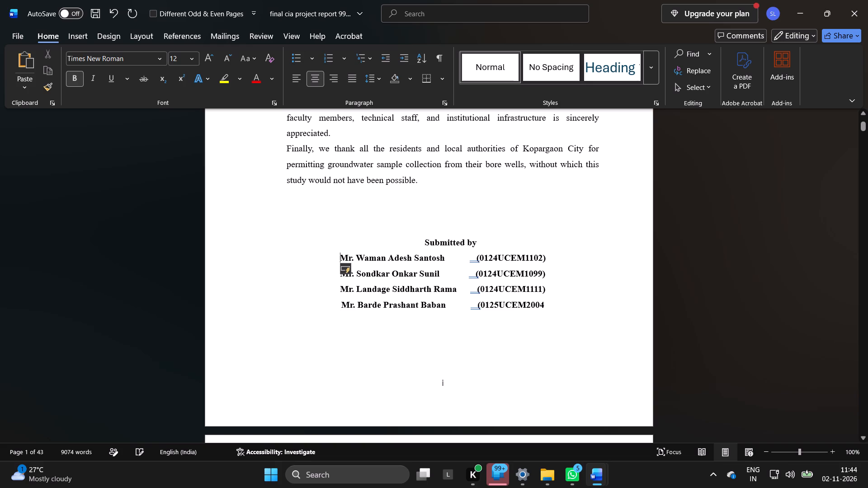
key(space)
key(space)
key(space)
key(space)
key(space)
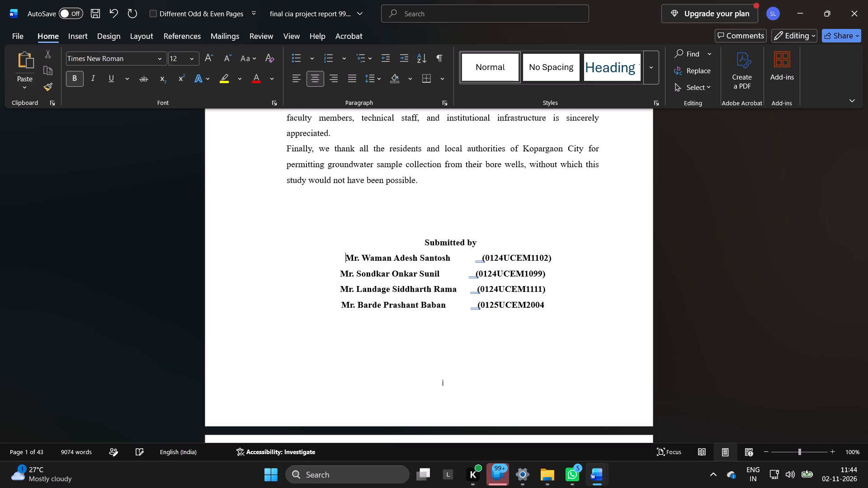
key(space)
key(space)
key(space)
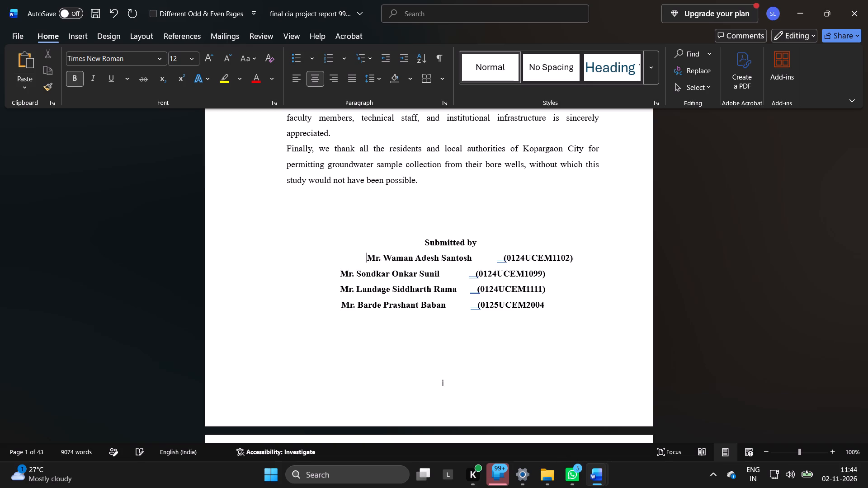
key(space)
key(space)
Insert leading spaces before the second student's name until it lines up with the first student's name above.
key(Down)
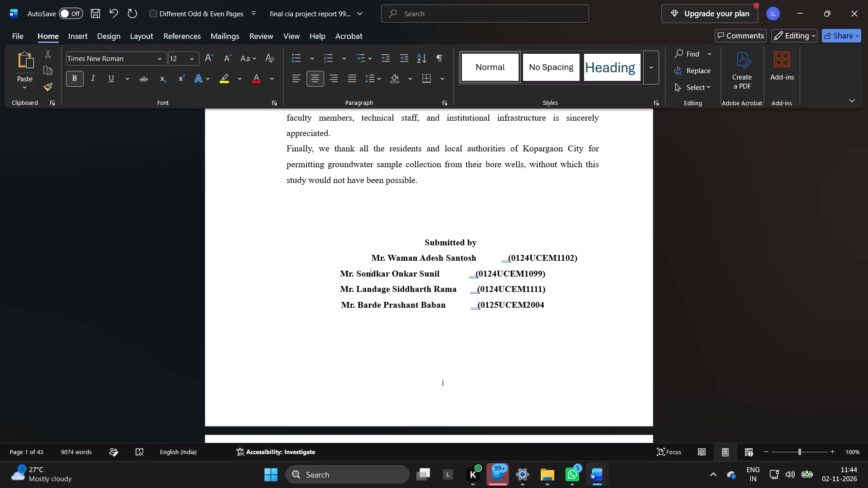
key(Left)
key(Left)
key(Left)
key(Left)
key(Left)
key(Left)
key(Left)
key(space)
key(space)
key(space)
key(space)
key(space)
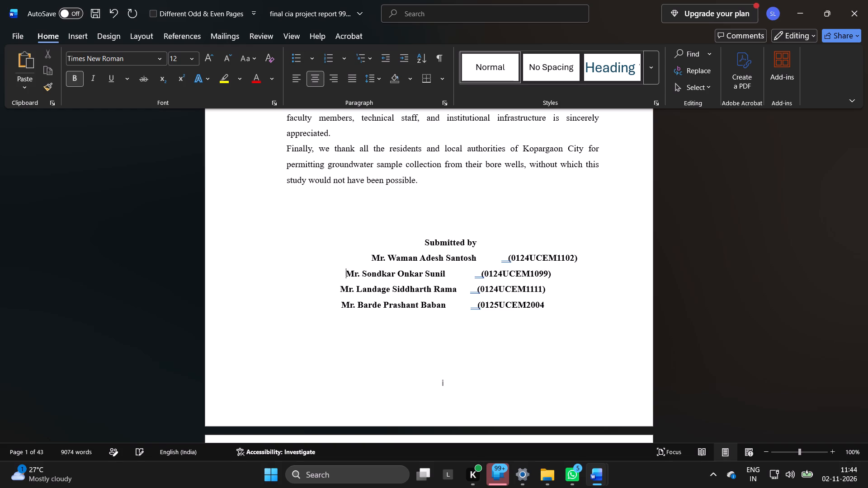
key(space)
key(space)
key(space)
key(space)
key(space)
key(space)
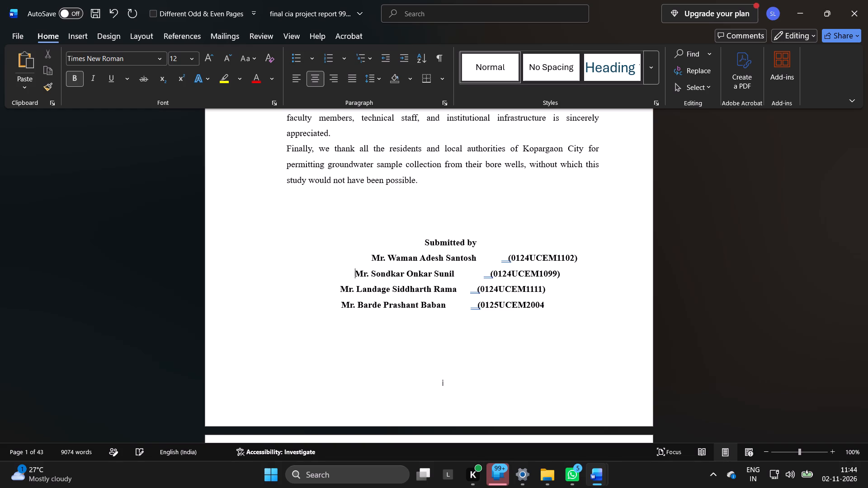
key(space)
key(space)
key(space)
key(space)
key(space)
key(space)
key(space)
key(space)
key(space)
key(space)
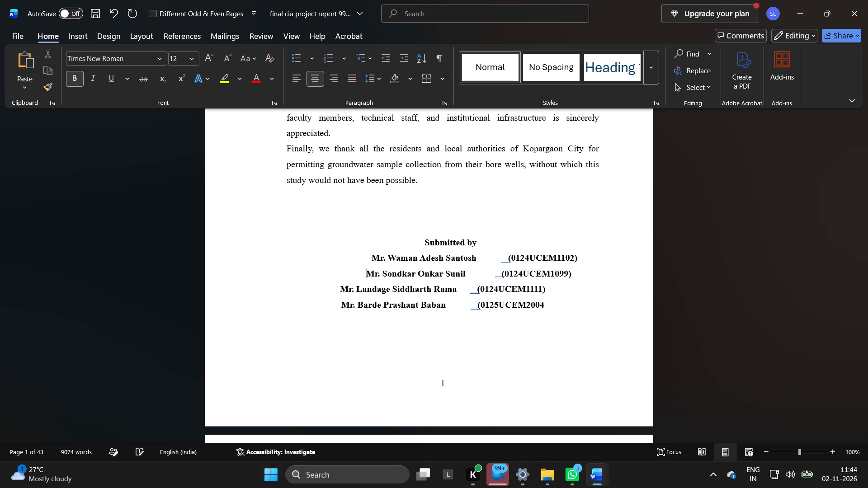
key(space)
key(space)
key(space)
key(space)
key(space)
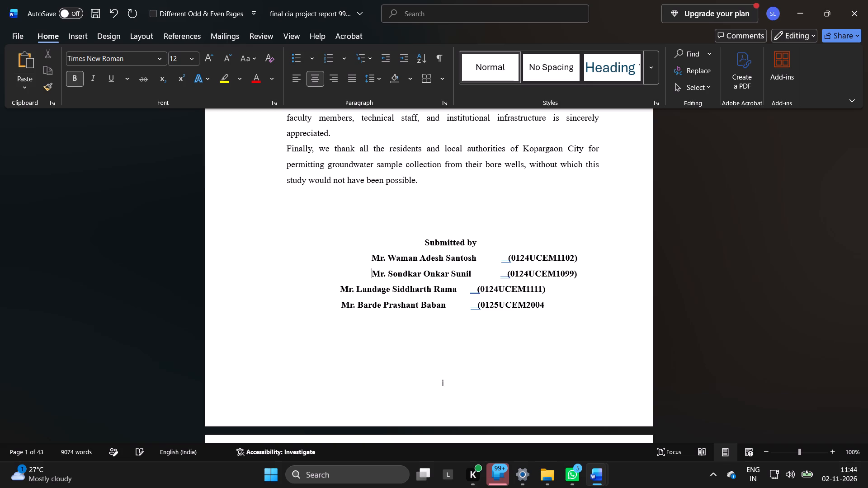
Insert leading spaces before the third student's name until it lines up with the two names above.
click(337, 291)
key(space)
key(space)
key(space)
key(space)
key(space)
key(space)
key(space)
key(space)
key(space)
key(space)
key(space)
key(space)
key(space)
key(space)
key(space)
key(space)
key(space)
key(space)
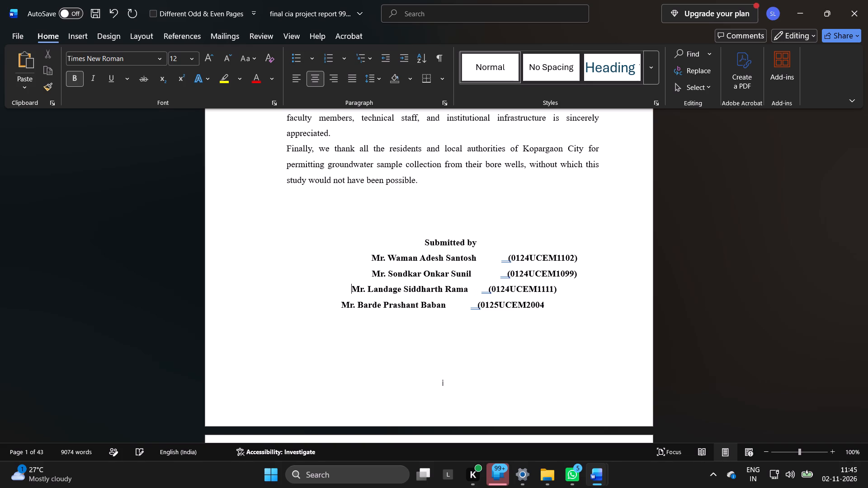
key(space)
key(space)
key(space)
key(space)
key(space)
key(space)
key(space)
key(space)
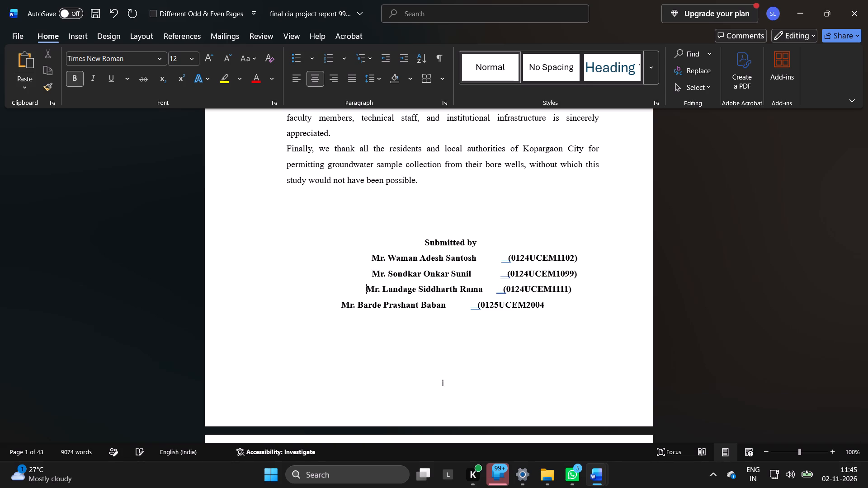
key(space)
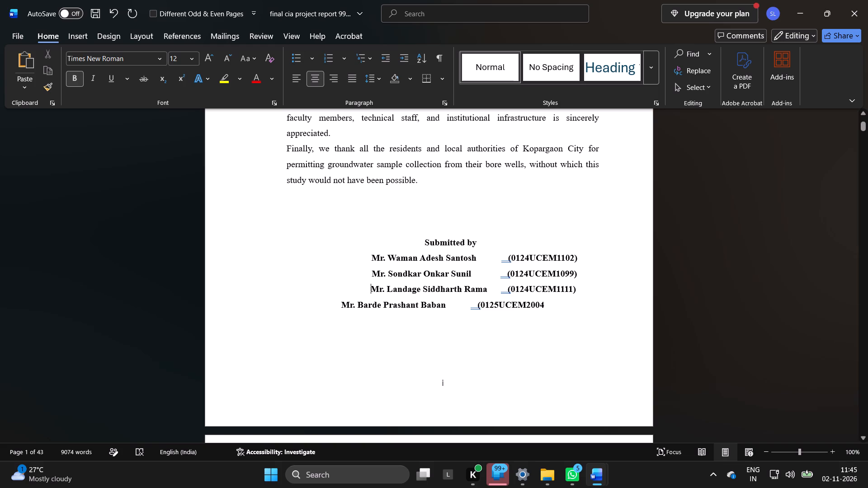
Insert leading spaces before the fourth student's name until it lines up with the three names above.
click(337, 302)
key(space)
key(space)
key(space)
key(space)
key(space)
key(space)
key(space)
key(space)
key(space)
key(space)
key(space)
key(space)
key(space)
key(space)
key(space)
key(space)
key(space)
key(space)
key(space)
key(space)
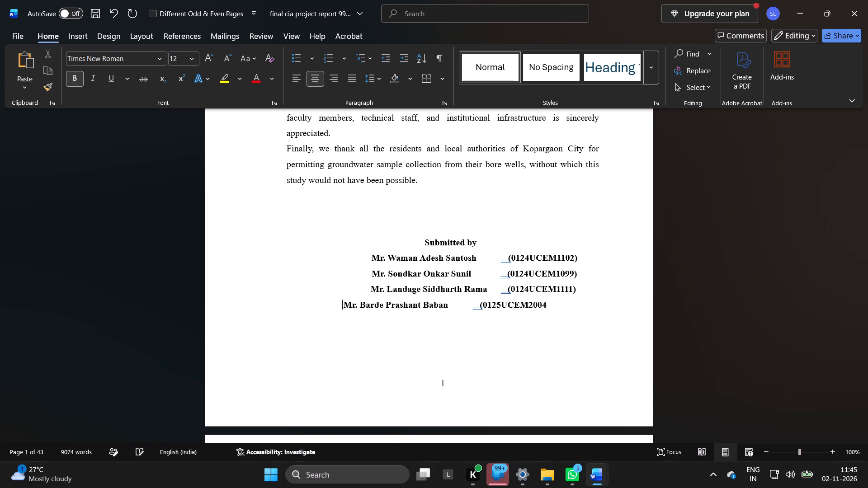
key(space)
key(space)
key(space)
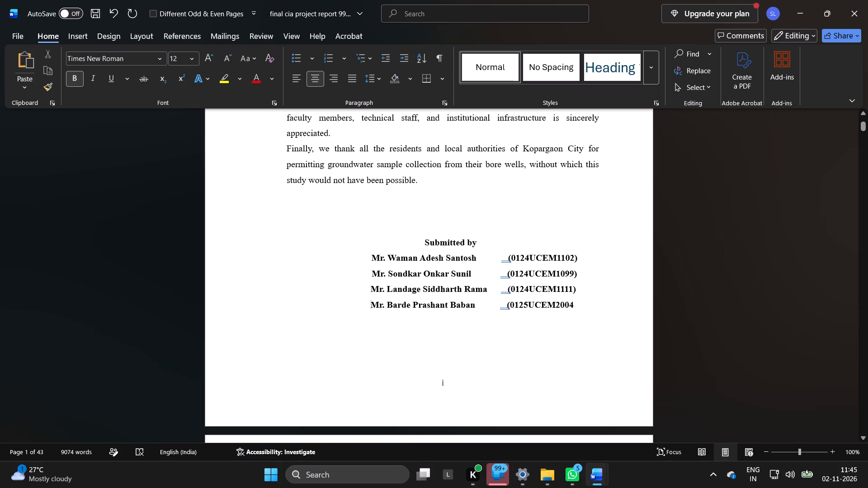
Add the missing closing parenthesis after the fourth student's registration number.
click(583, 302)
key(shift+parenright)
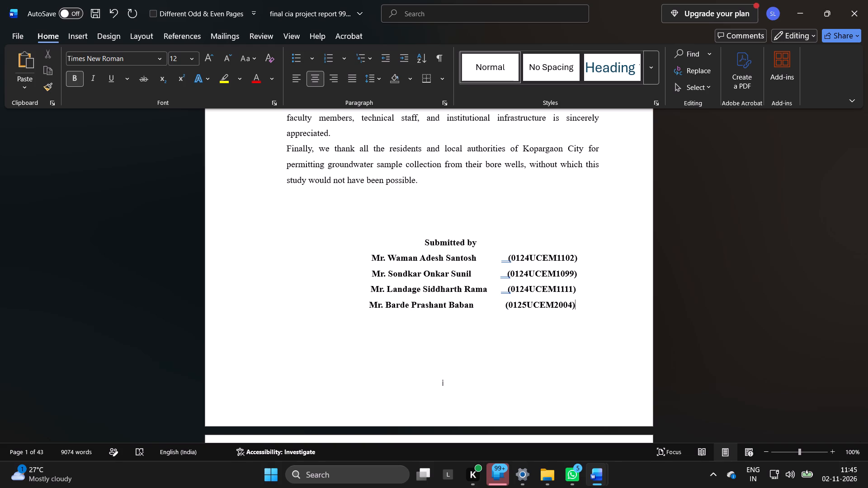
Add two more leading spaces before the fourth student's name to realign that line with the others.
key(Left)
key(Left)
key(Left)
key(Left)
key(Left)
key(Left)
key(Left)
key(Left)
key(Left)
key(Left)
key(Left)
key(Left)
key(Left)
key(Left)
key(Left)
key(Left)
key(Left)
key(Left)
key(Left)
key(Left)
key(Left)
key(Left)
key(Left)
key(Left)
key(space)
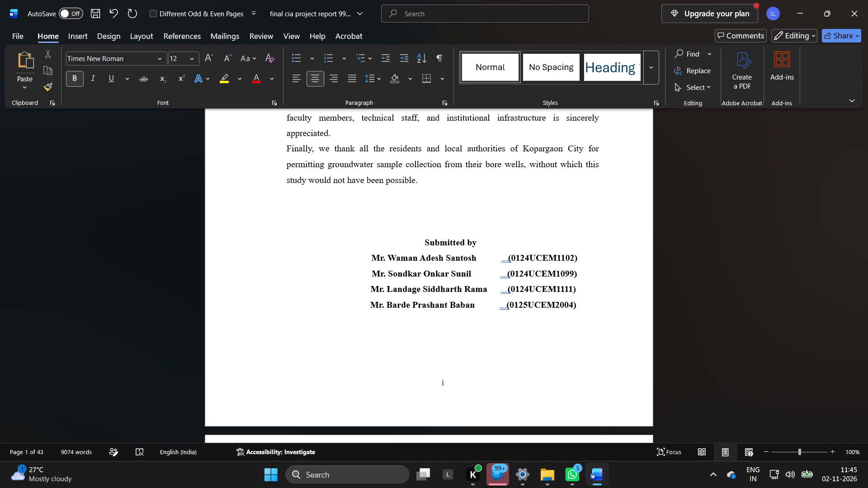
key(space)
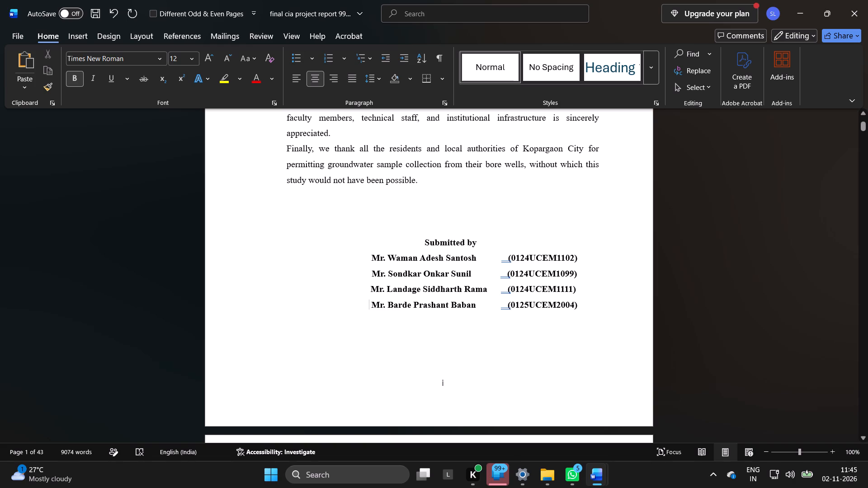
Remove the "List of Tables" row from the Contents table, including its title and page number iv.
scroll(453, 287, down, 1)
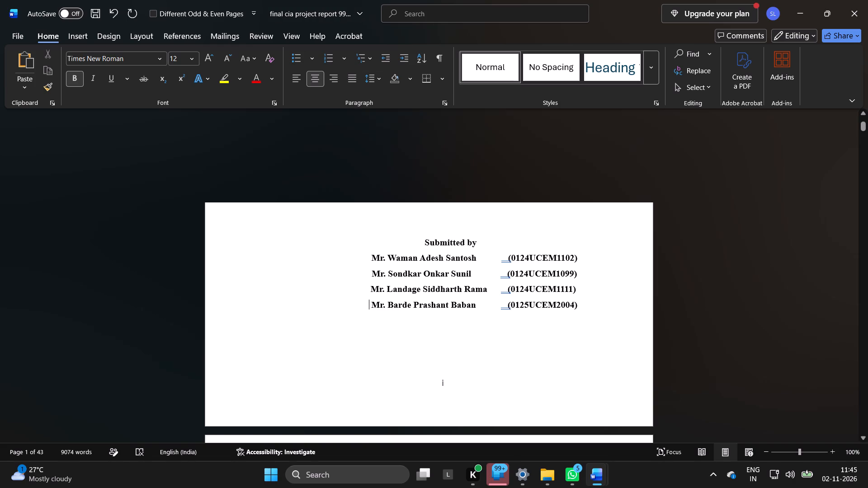
scroll(453, 287, down, 1)
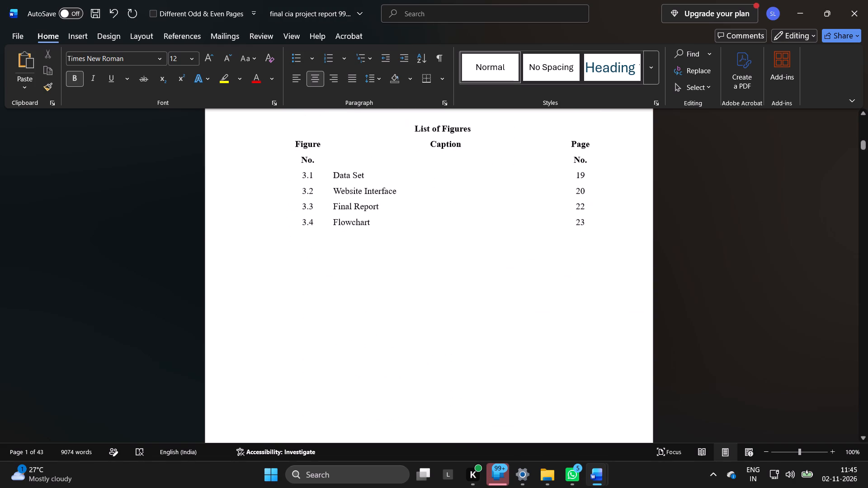
scroll(453, 287, down, 2)
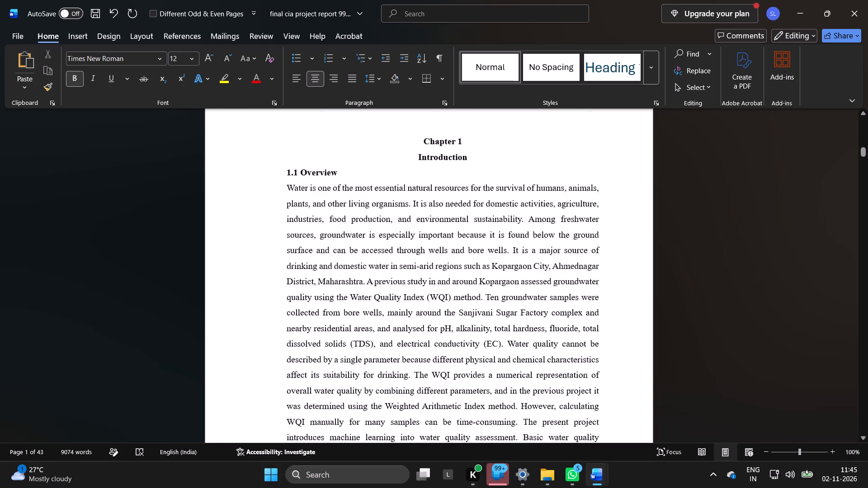
scroll(453, 287, down, 1)
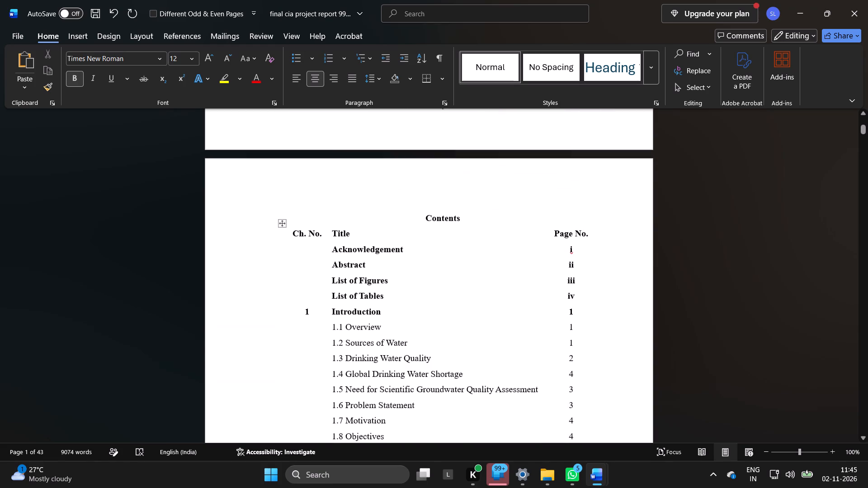
scroll(453, 287, down, 1)
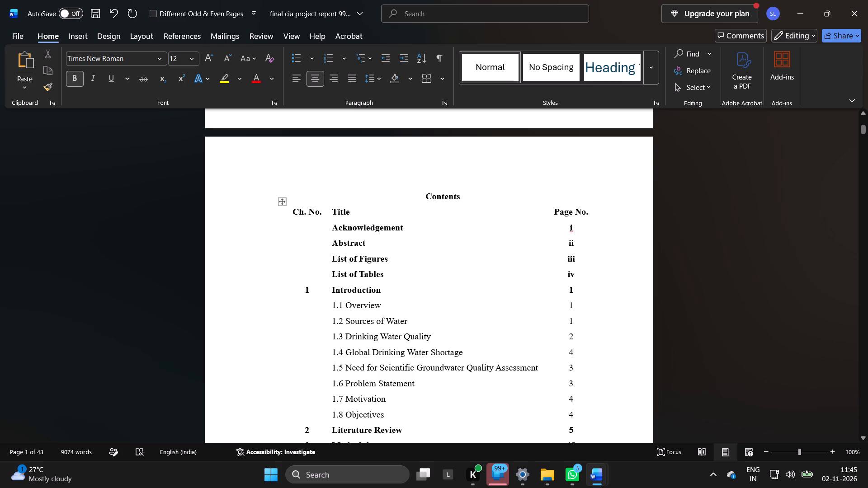
drag(388, 273, 375, 274)
drag(375, 274, 333, 277)
key(Delete)
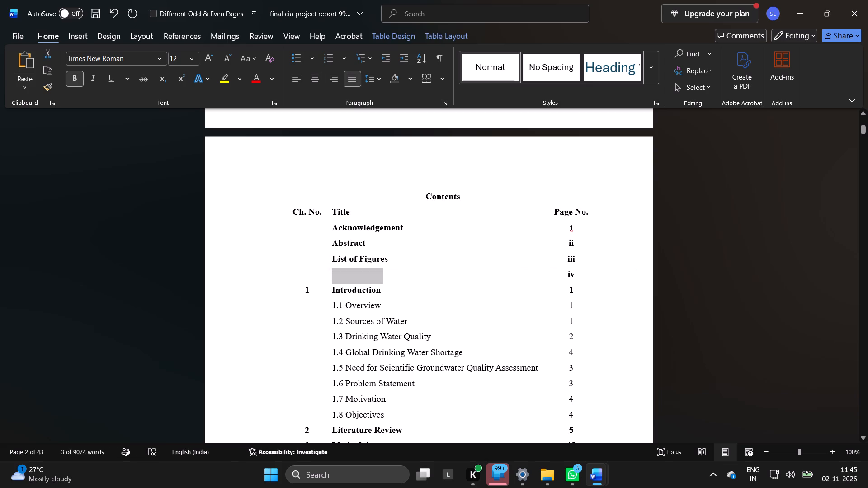
drag(574, 273, 574, 273)
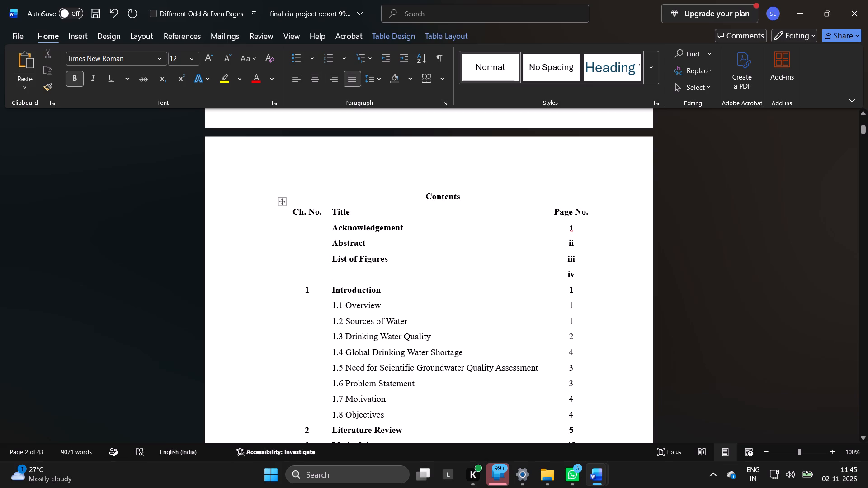
drag(574, 273, 563, 273)
key(BackSpace)
key(BackSpace)
key(BackSpace)
key(BackSpace)
key(BackSpace)
key(BackSpace)
key(BackSpace)
click(301, 289)
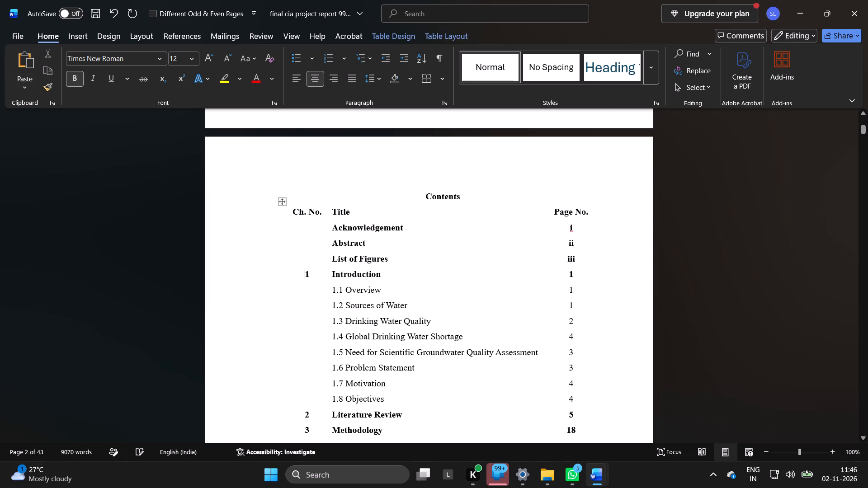
Look through the front pages and the start of Chapter 1, checking the layout against the Contents table.
click(347, 282)
scroll(347, 282, right, 1)
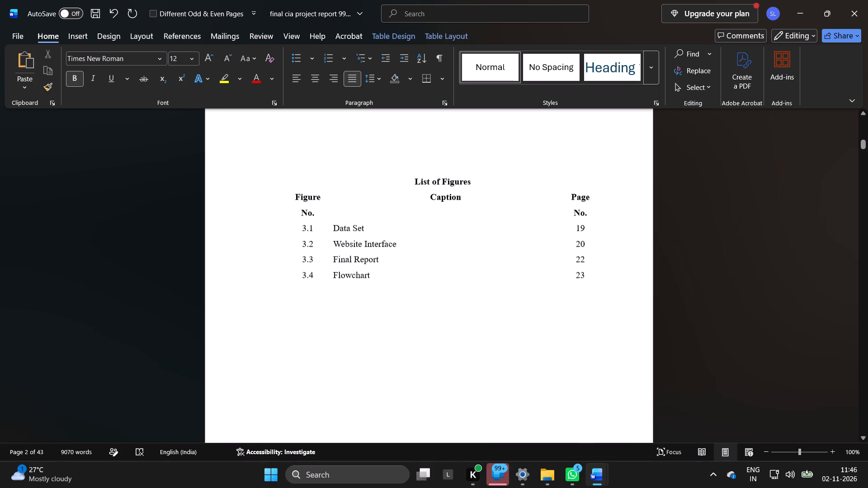
scroll(347, 282, right, 2)
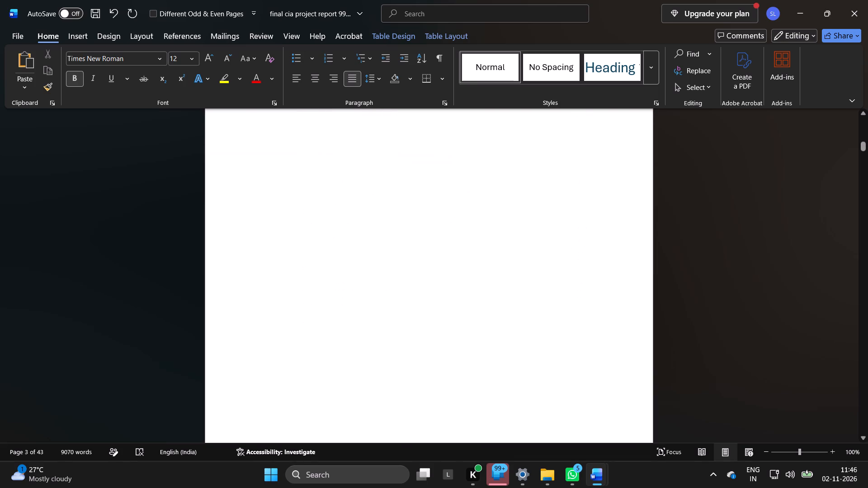
scroll(347, 282, right, 1)
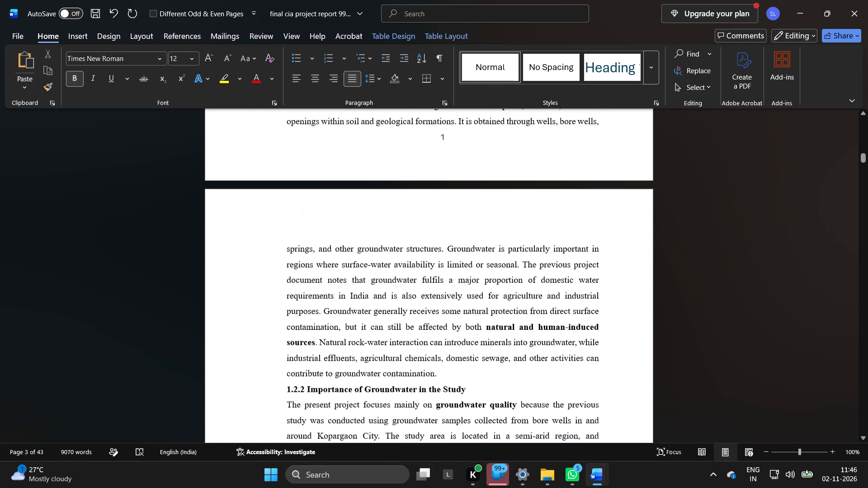
scroll(347, 282, right, 2)
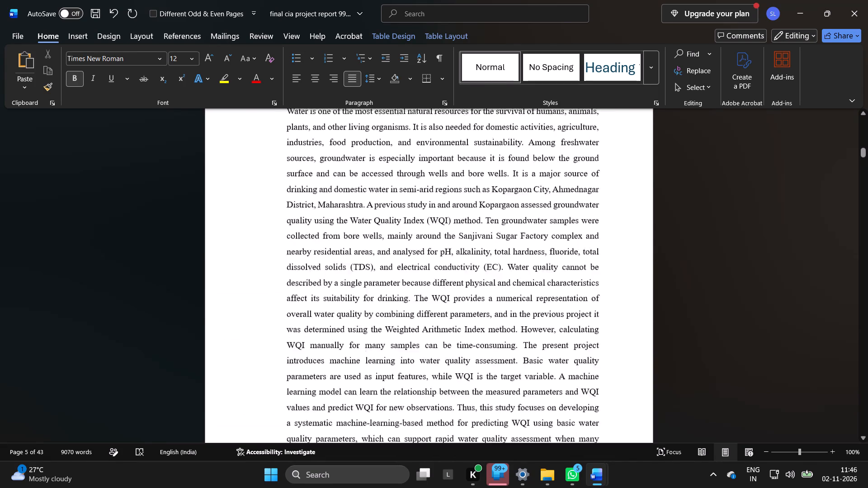
scroll(347, 282, right, 1)
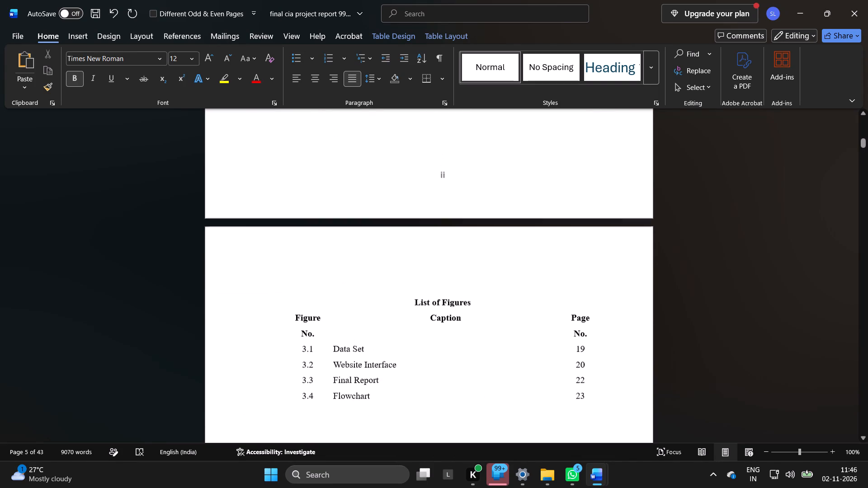
scroll(347, 282, right, 1)
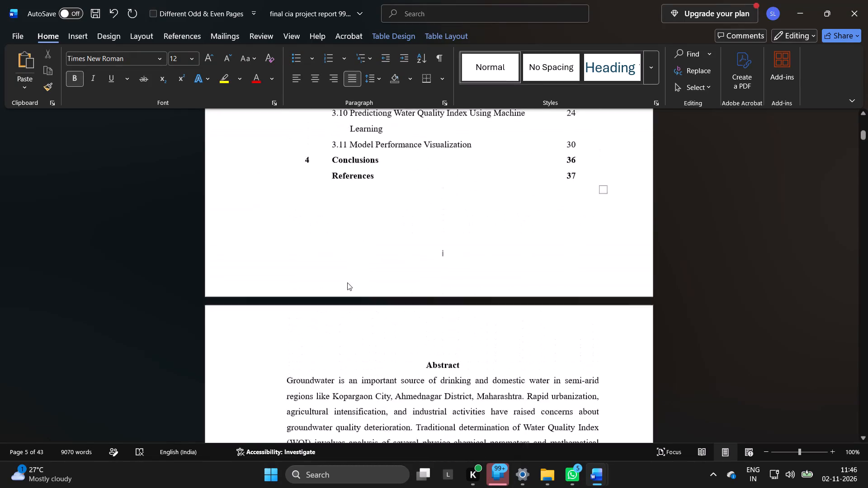
scroll(347, 282, right, 1)
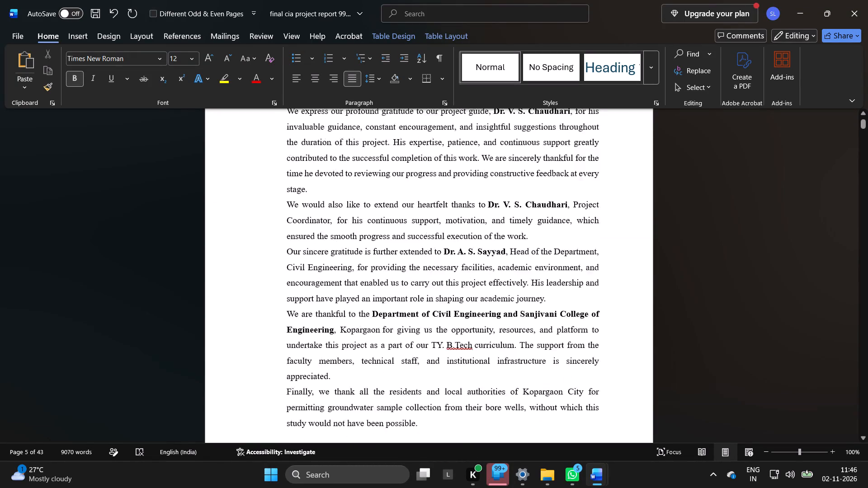
scroll(347, 282, right, 1)
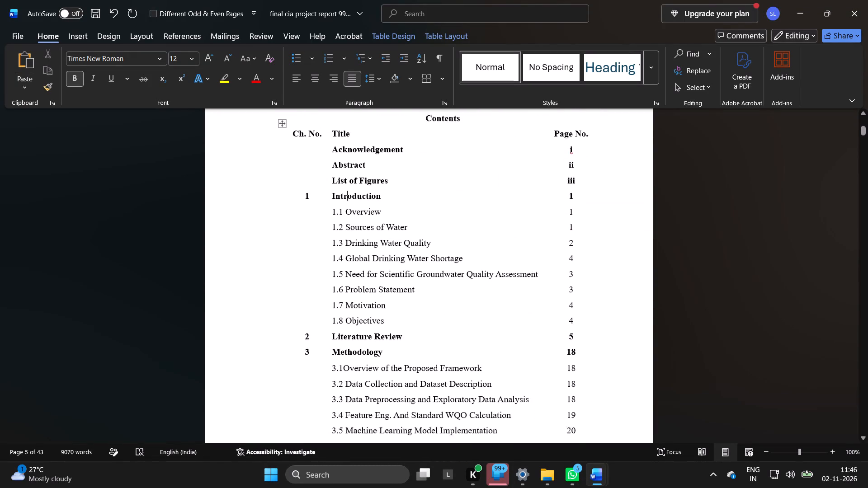
scroll(347, 282, right, 1)
Apply Add Space After Paragraph to the Methodology and 3.1 Overview of the Proposed Framework entries in the Contents table.
click(359, 290)
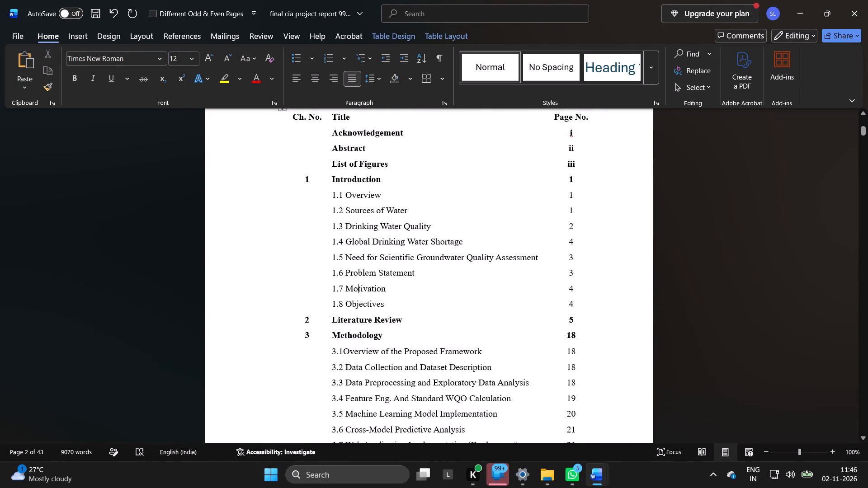
click(343, 343)
drag(497, 353, 462, 350)
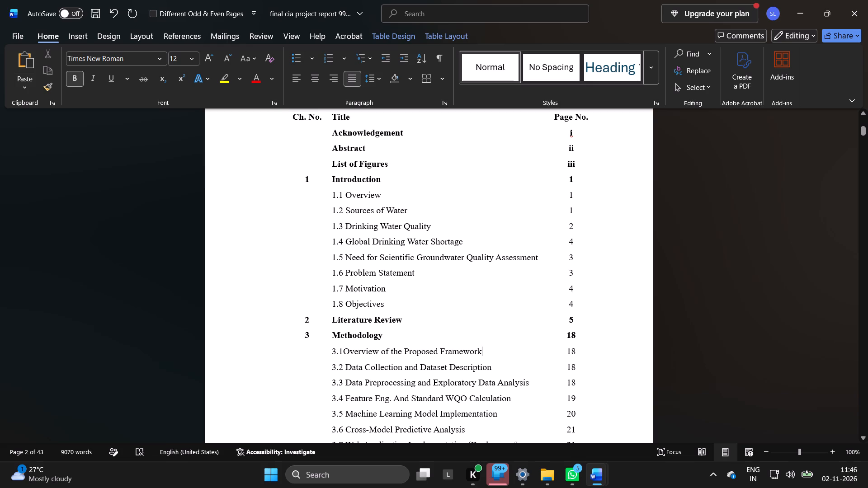
drag(462, 350, 302, 337)
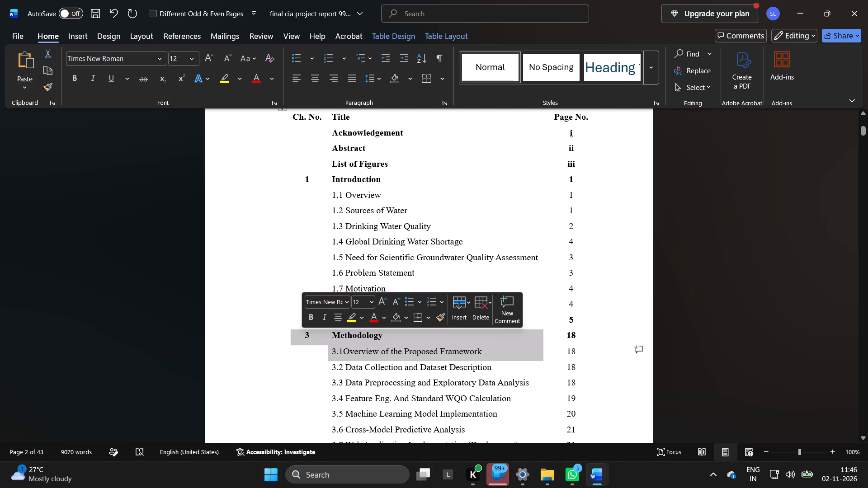
click(383, 82)
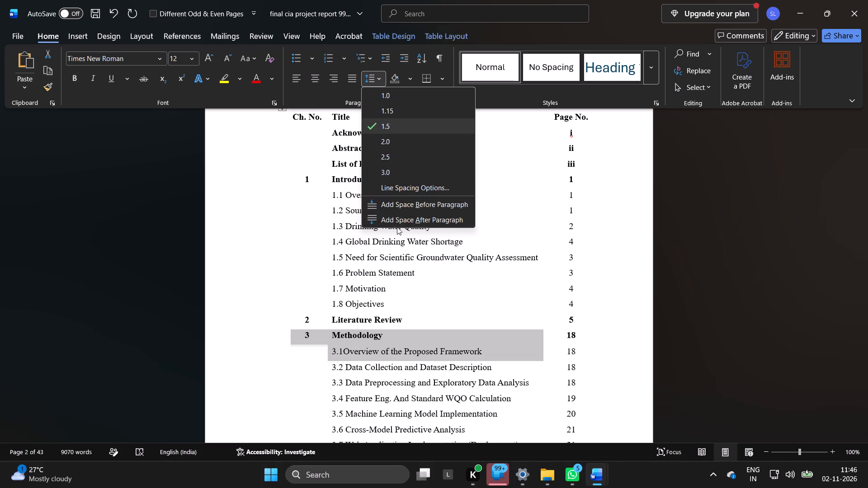
click(400, 222)
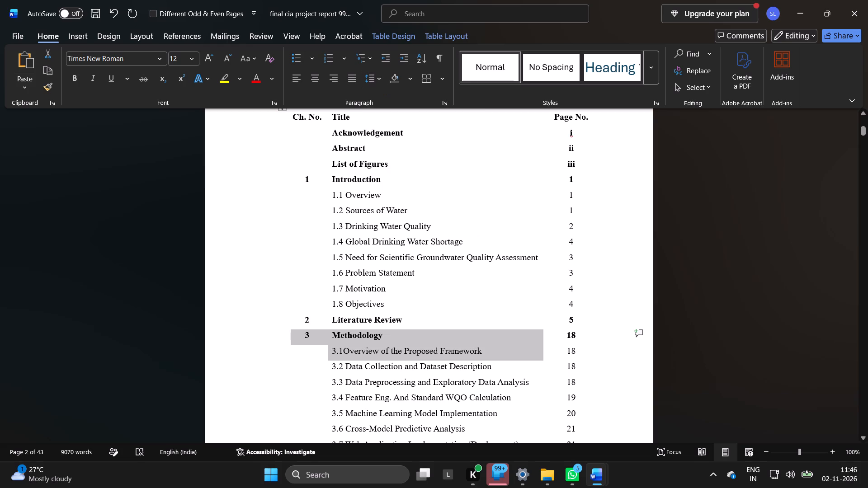
click(416, 300)
click(443, 363)
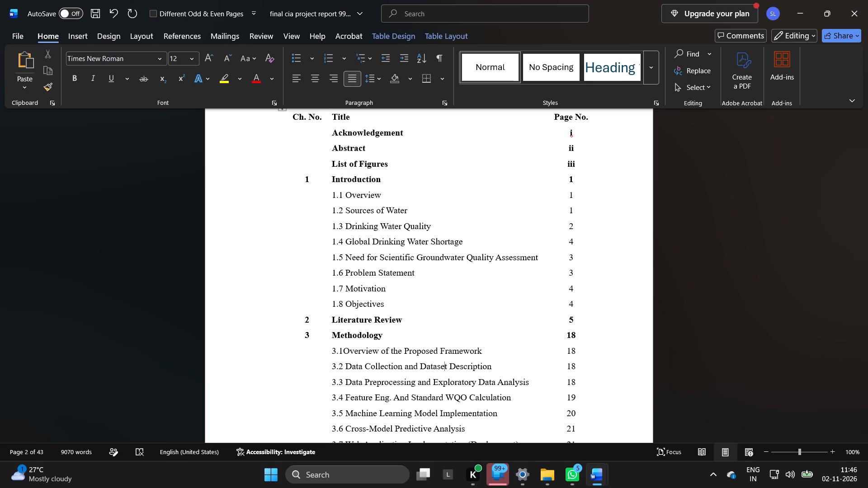
Check the end of the Contents table and save the report.
scroll(377, 298, down, 2)
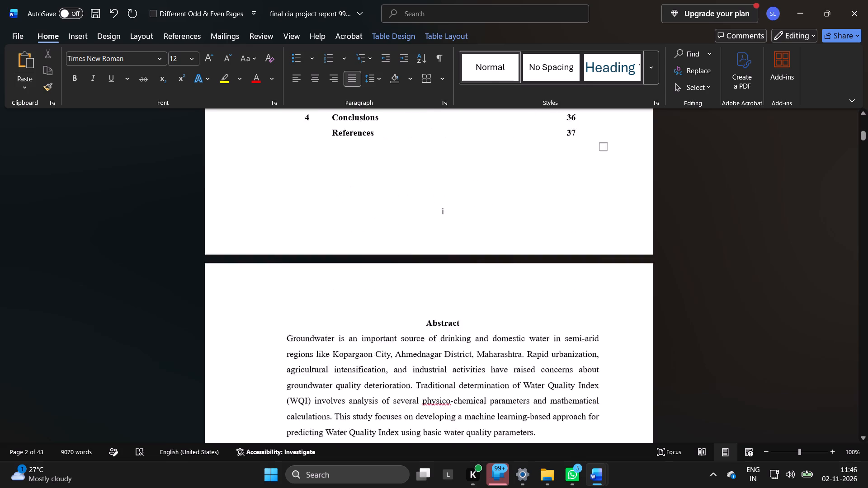
scroll(339, 294, up, 1)
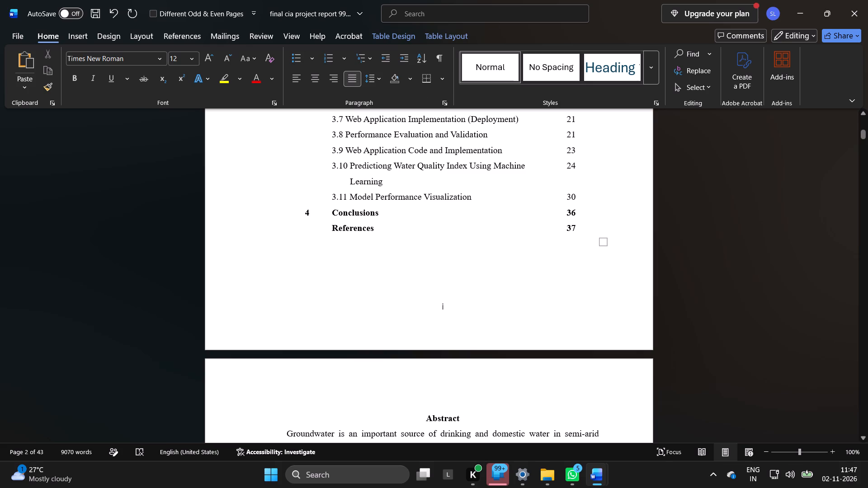
key(ctrl+s)
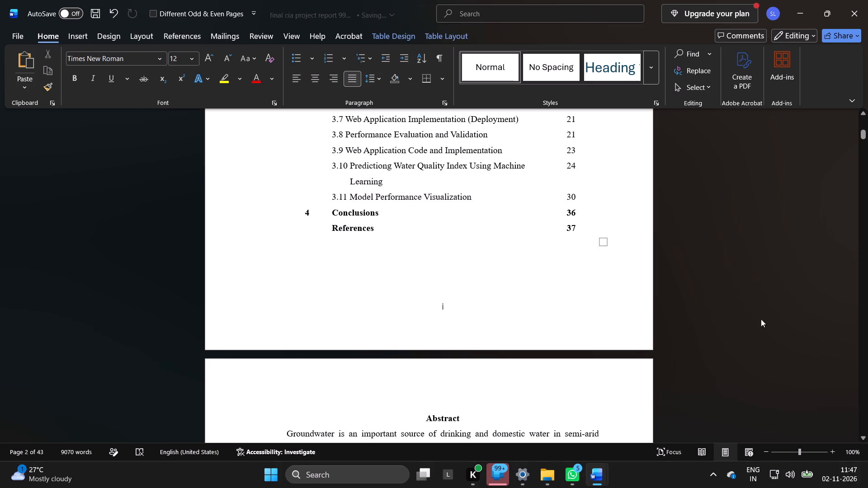
Look through the report from the Abstract through Chapter 1 into the Literature Review, checking page layout and numbering.
scroll(494, 370, down, 2)
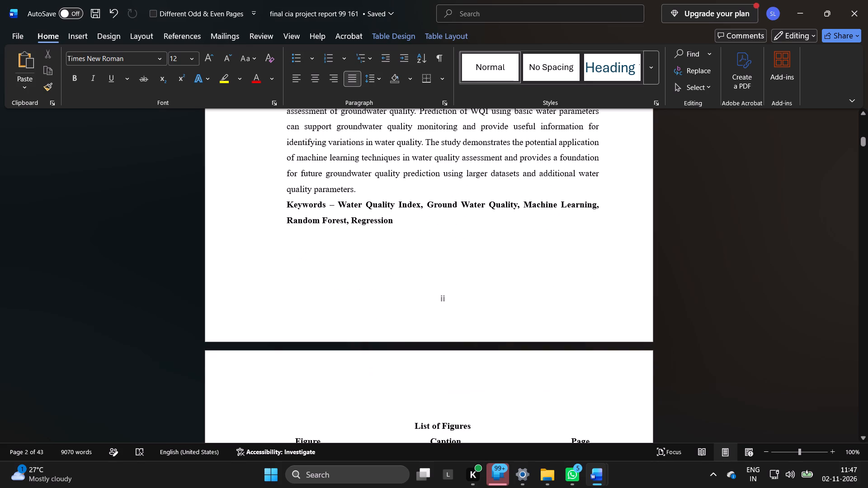
scroll(427, 354, down, 1)
scroll(439, 253, down, 2)
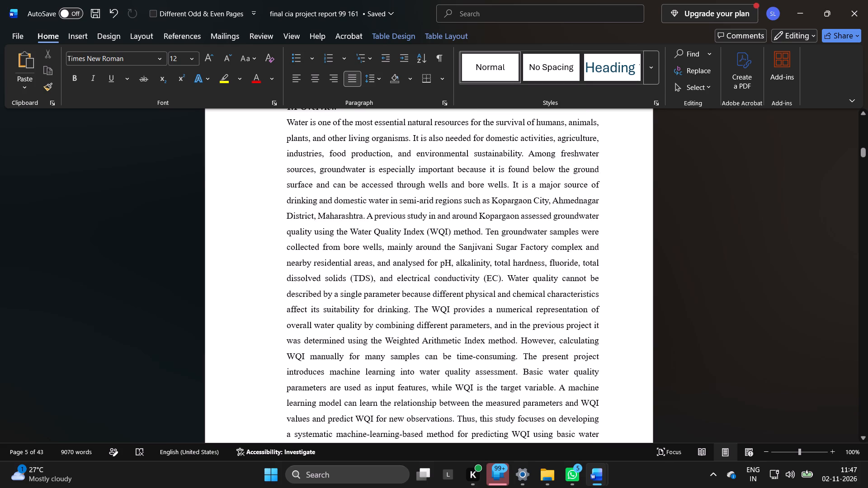
scroll(388, 331, down, 5)
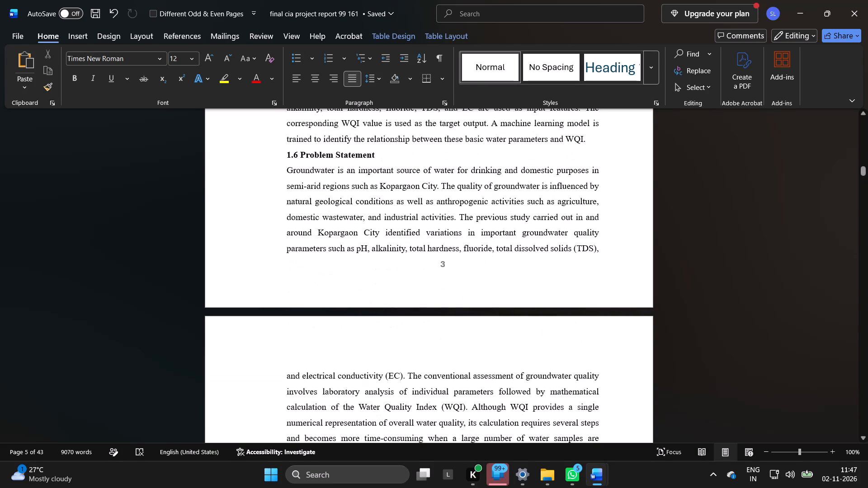
scroll(387, 347, down, 6)
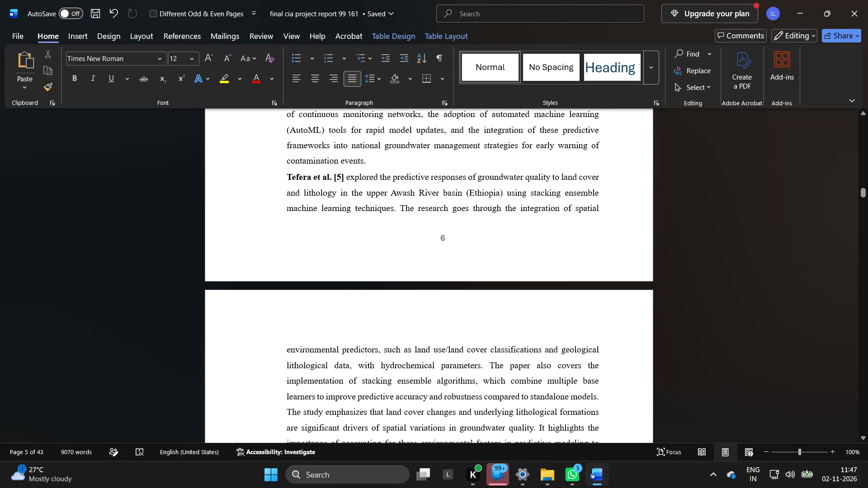
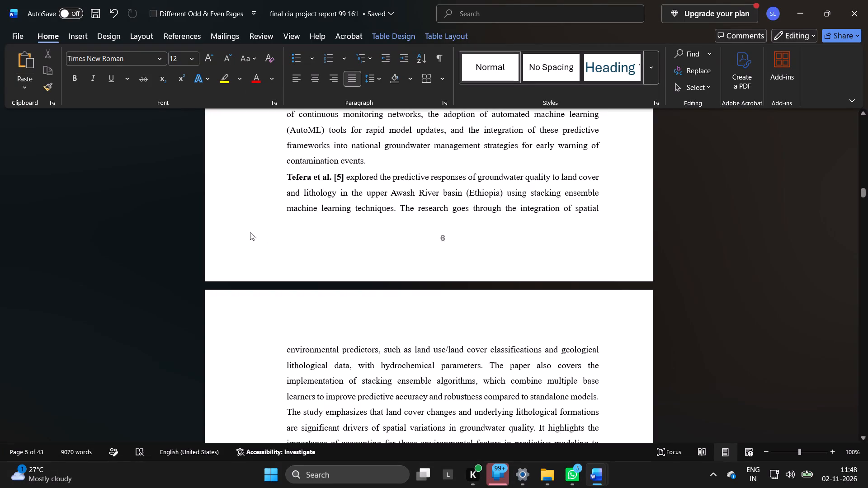
Return to the front pages and review the end of the Abstract and the List of Figures with its page numbers.
scroll(301, 270, up, 10)
scroll(357, 304, up, 4)
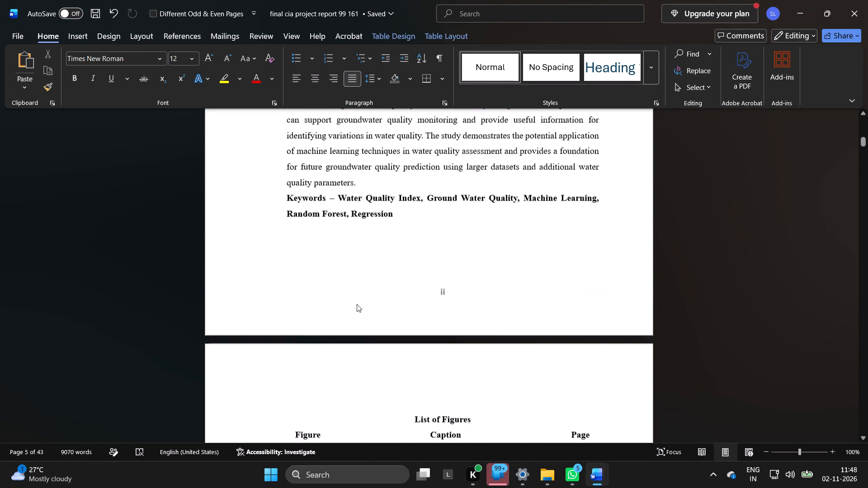
scroll(357, 304, up, 2)
scroll(357, 304, down, 3)
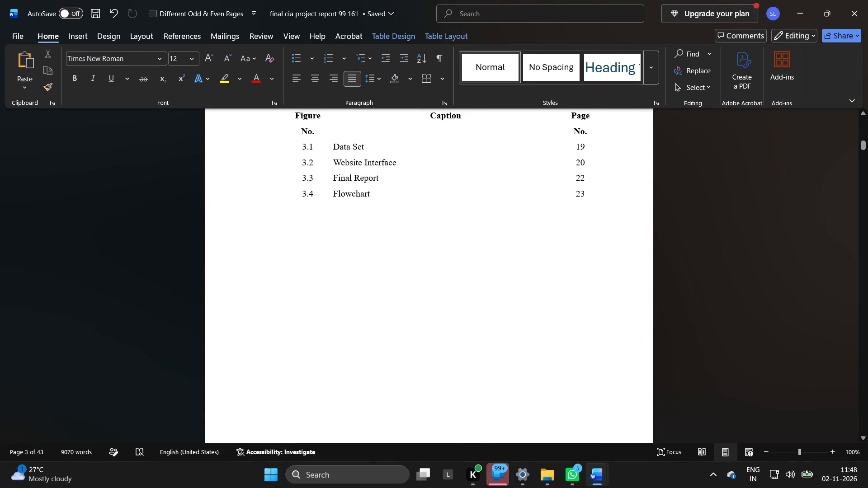
Look through the Literature Review pages after the List of Figures, checking their layout and page numbering.
scroll(388, 250, down, 7)
scroll(378, 329, down, 4)
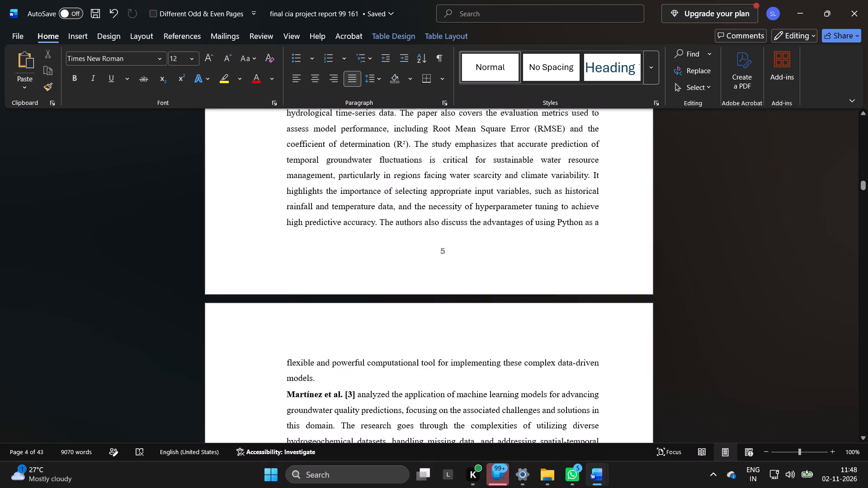
scroll(378, 329, down, 10)
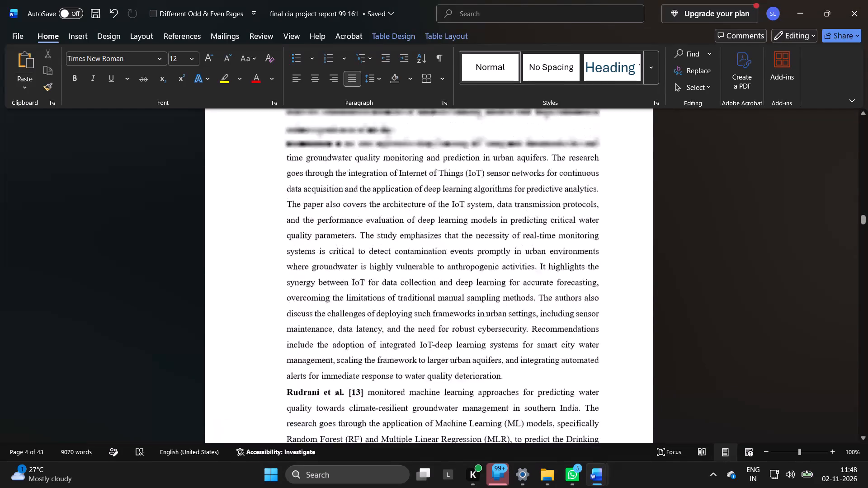
scroll(378, 329, down, 9)
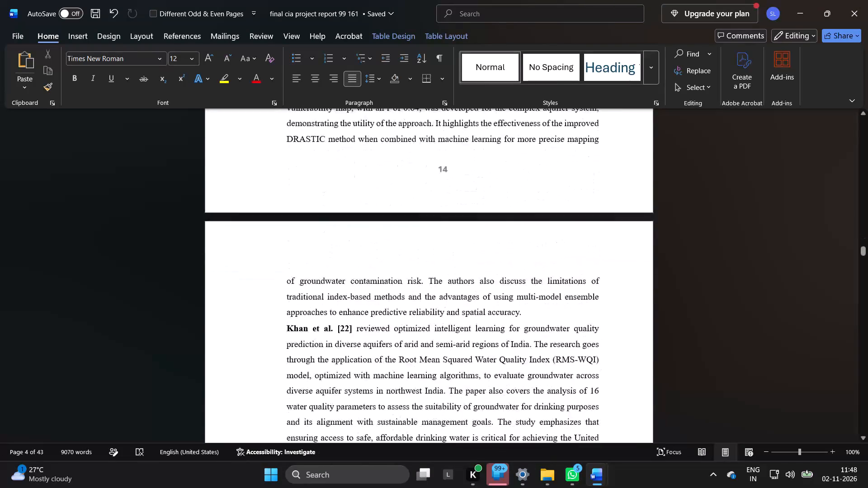
Look through the rest of the Literature Review to Fig. 3.1 Data Set and section 3.4, checking the page layout.
scroll(378, 329, down, 8)
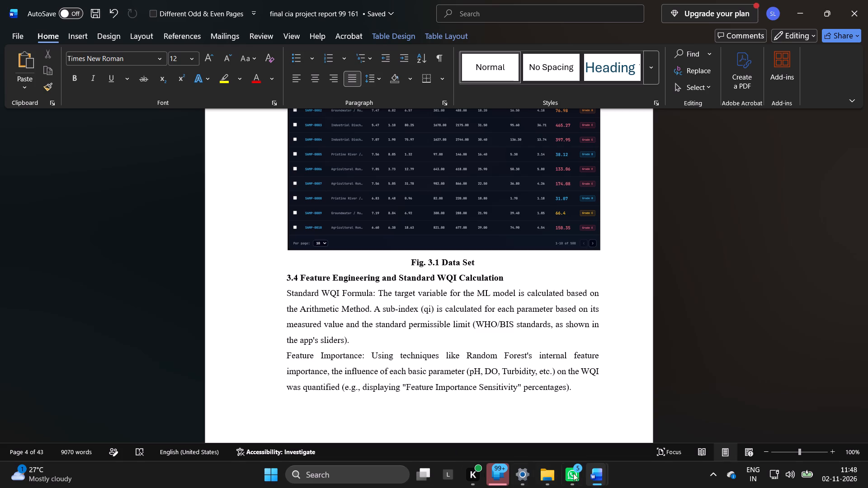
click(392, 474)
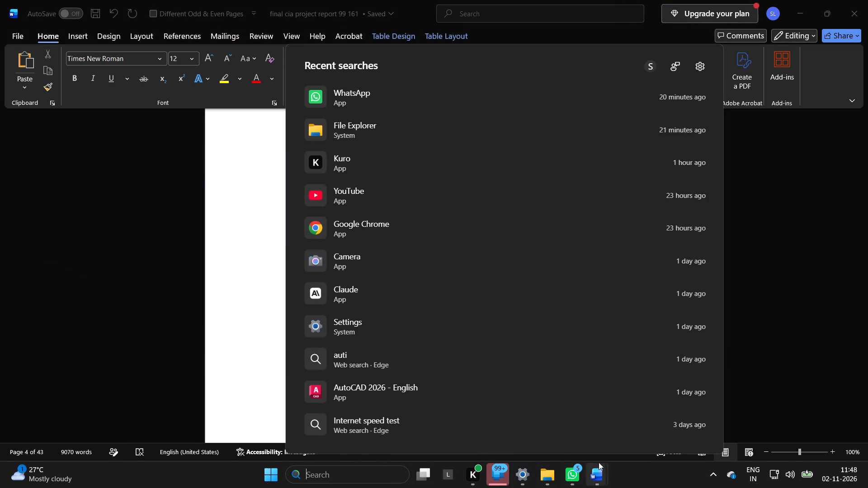
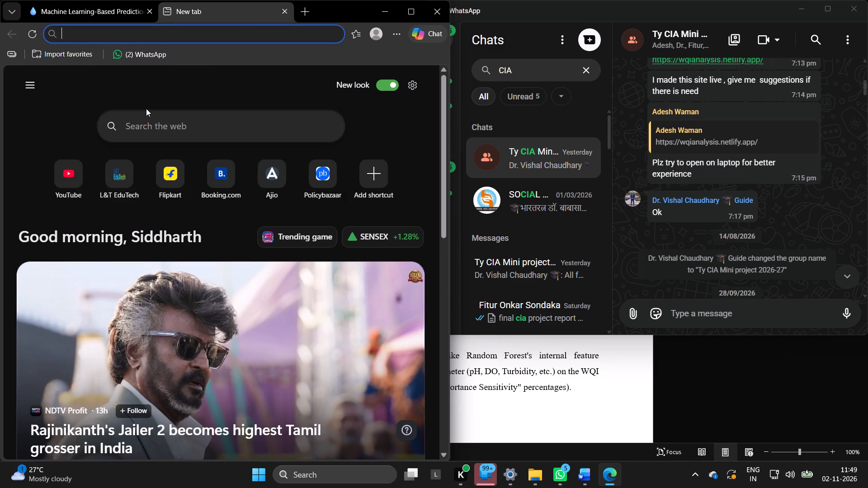
Enter "KEAGA;" as the web search text on the new tab page in Microsoft Edge.
click(146, 132)
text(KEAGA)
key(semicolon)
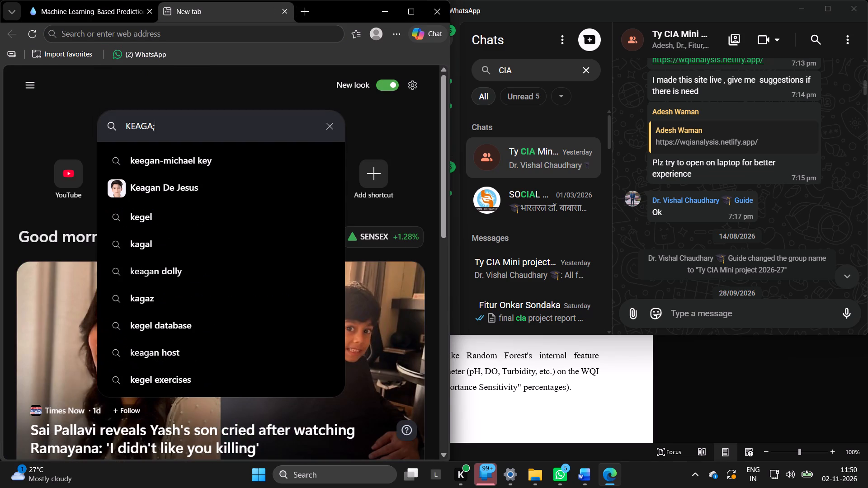
Search the web for "KEAGAL DATASET FOR water sample testing" and open the Kaggle datasets page.
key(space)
text(DAT)
key(space)
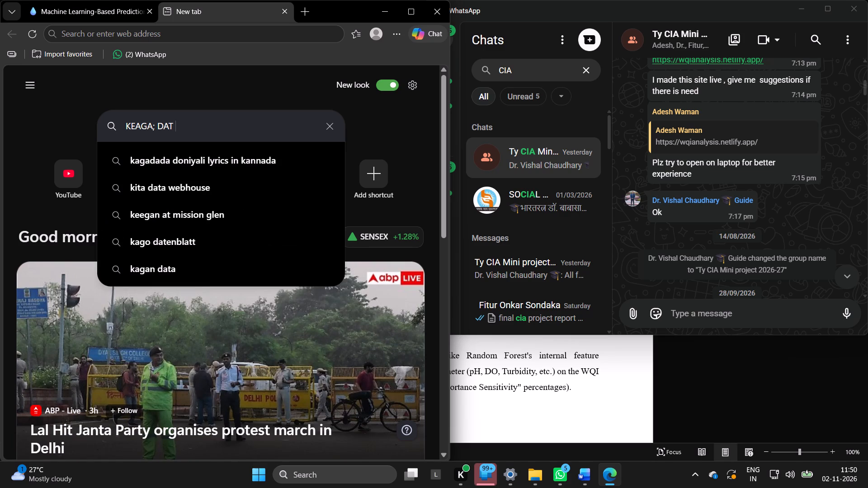
key(BackSpace)
key(BackSpace)
key(BackSpace)
key(BackSpace)
key(BackSpace)
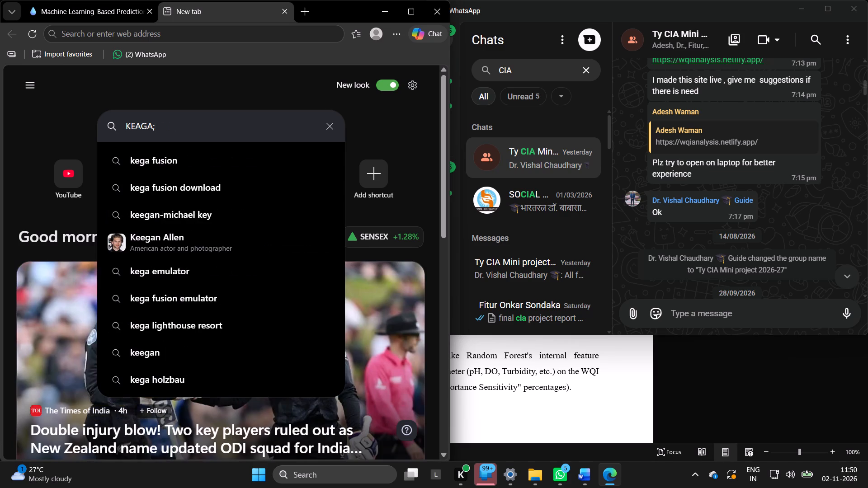
key(BackSpace)
text(L DAT)
key(space)
key(BackSpace)
key(a)
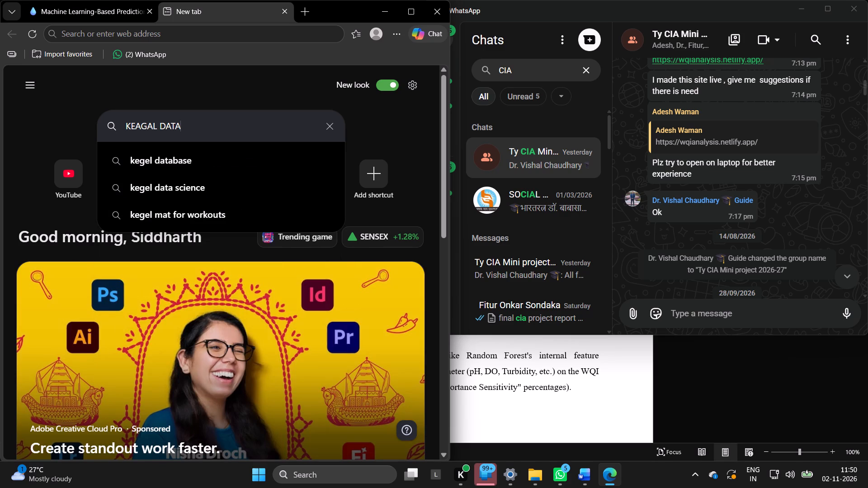
text(SET FOR)
key(space)
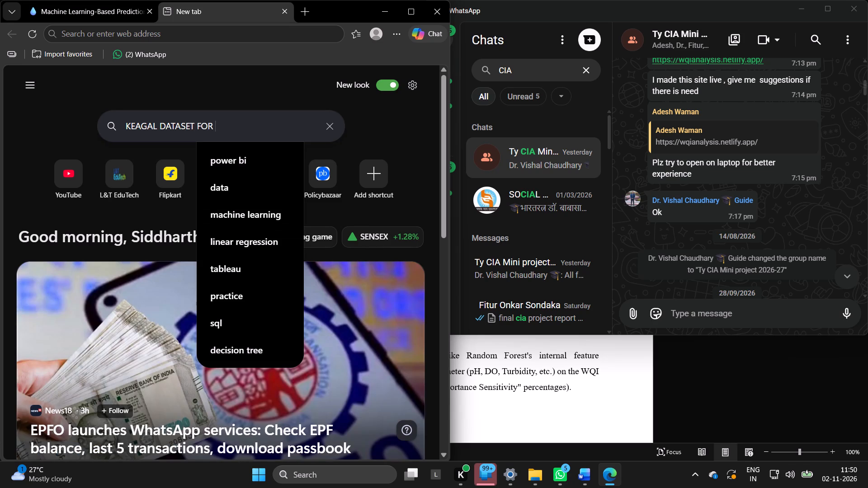
text(water)
key(space)
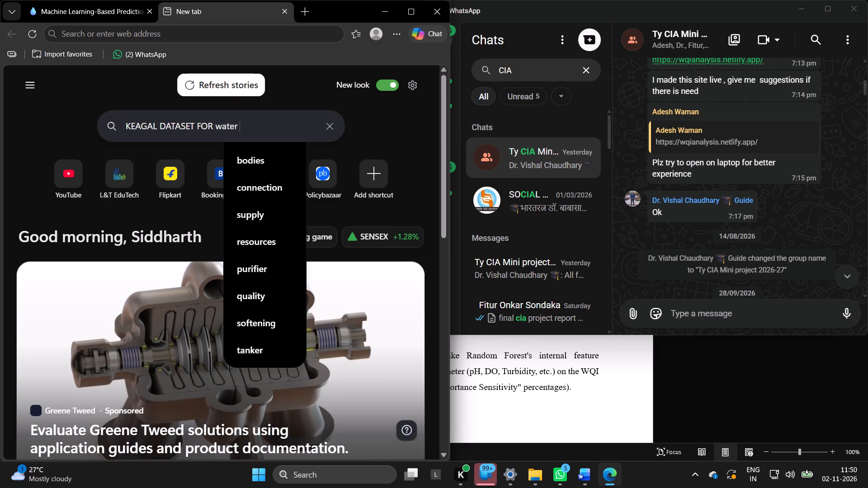
text(sample)
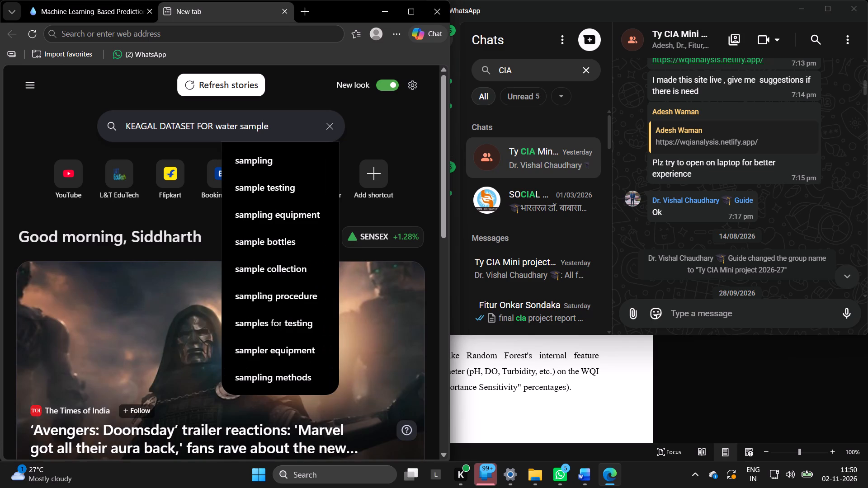
key(space)
text(testing)
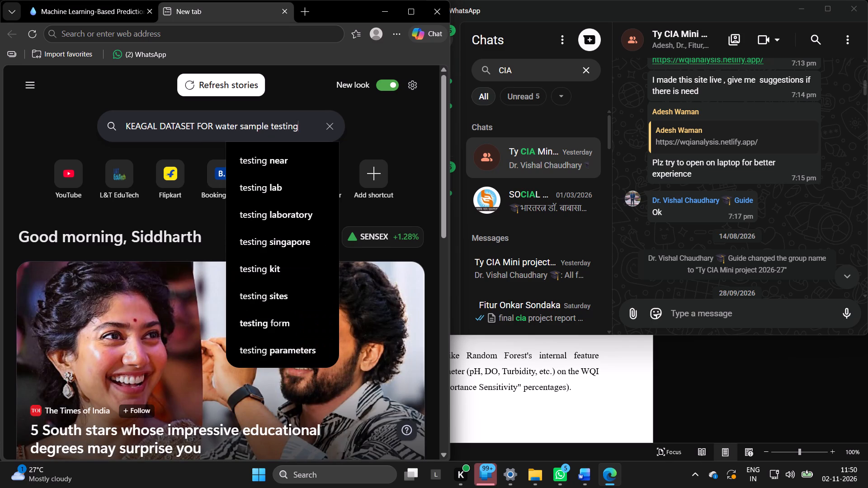
key(Return)
click(45, 193)
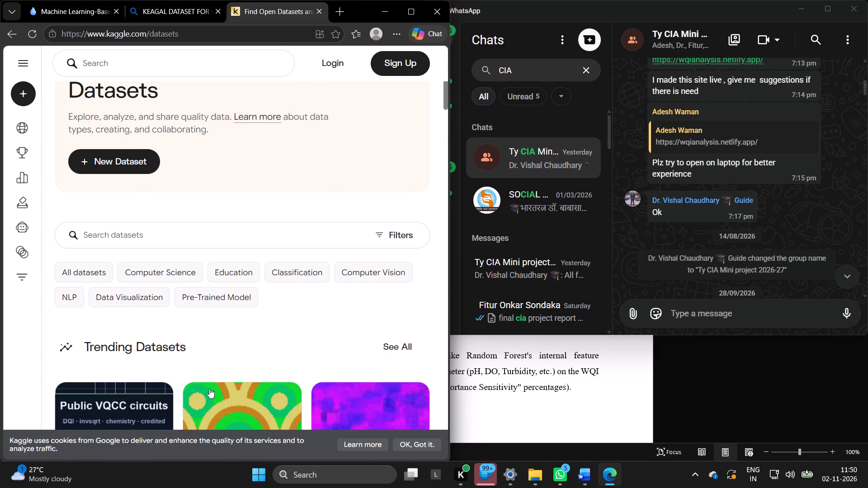
Search Kaggle's datasets for "water sample testing".
scroll(212, 267, down, 1)
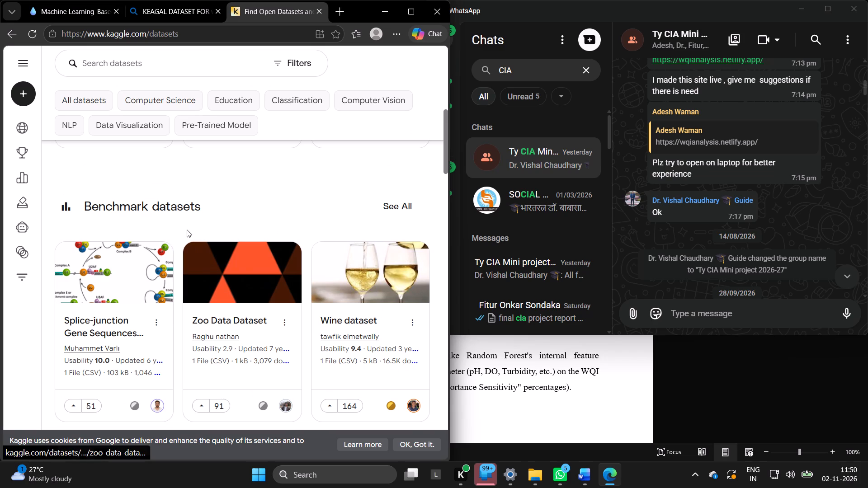
click(196, 67)
scroll(193, 285, down, 1)
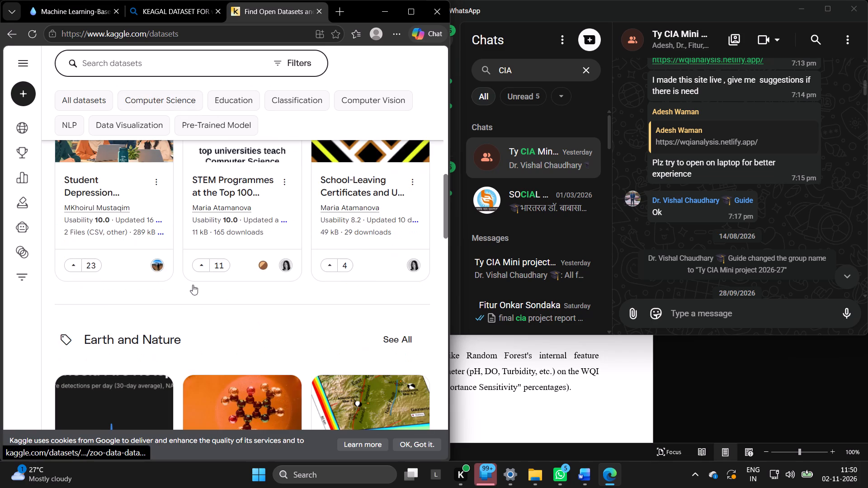
scroll(194, 330, down, 3)
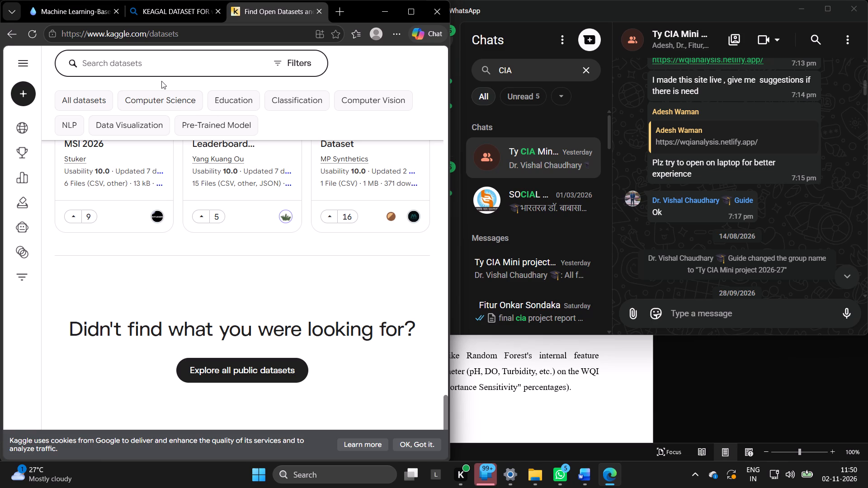
click(179, 65)
text(wa)
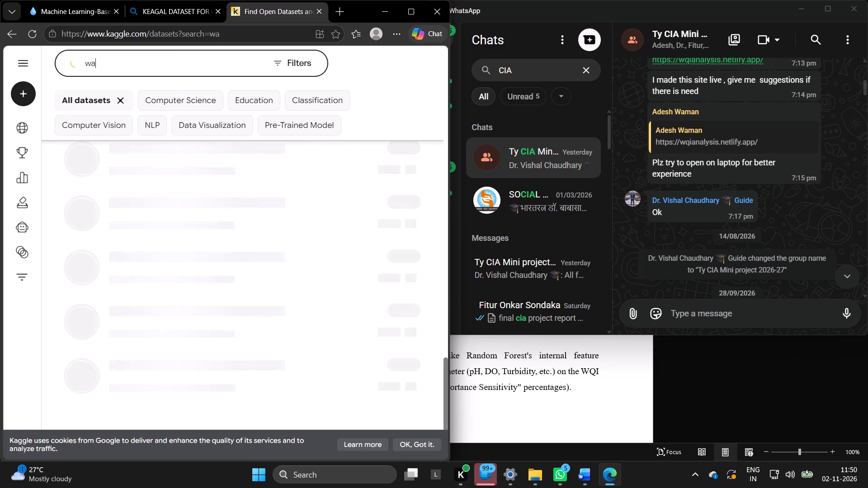
text(etr)
key(BackSpace)
key(BackSpace)
key(BackSpace)
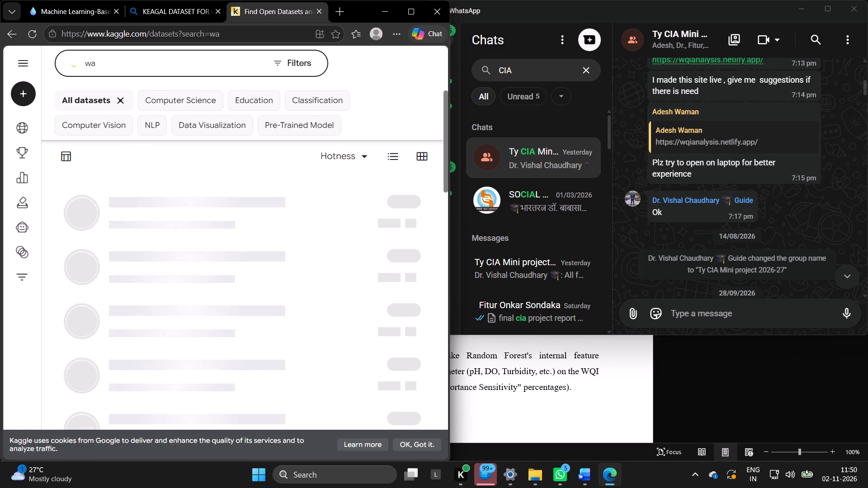
text(ter suppl)
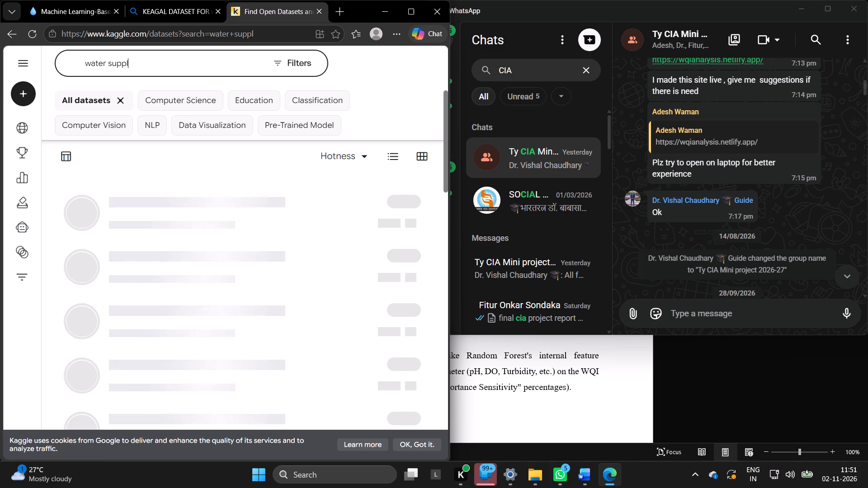
key(BackSpace)
key(BackSpace)
key(BackSpace)
key(BackSpace)
key(BackSpace)
key(space)
text(sample testi)
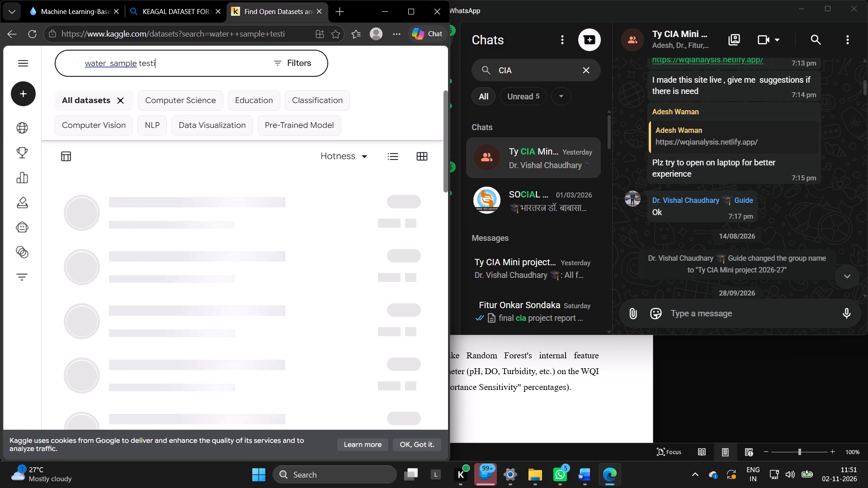
text(ng)
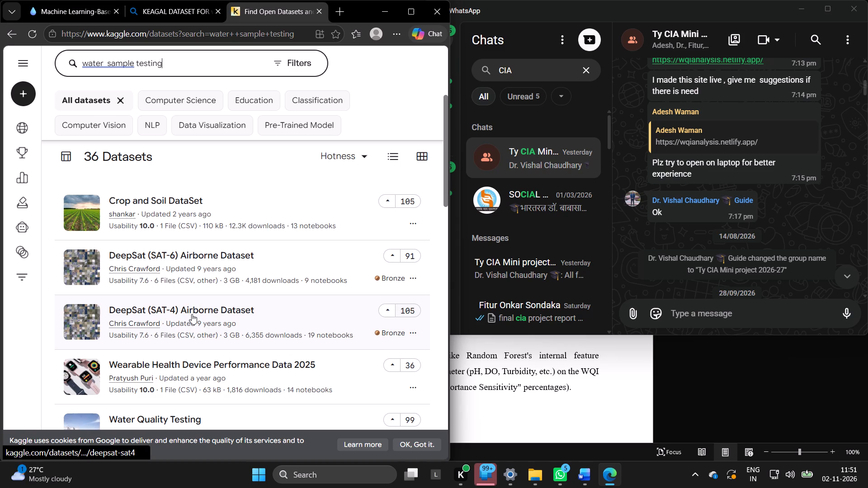
Open the Wearable Health Device Performance Data 2025 dataset from the results and copy its page address.
scroll(192, 314, down, 2)
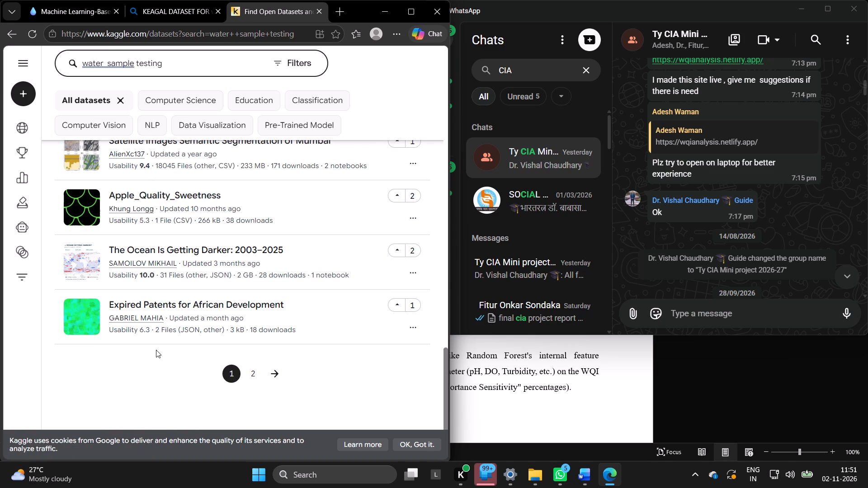
scroll(174, 300, up, 2)
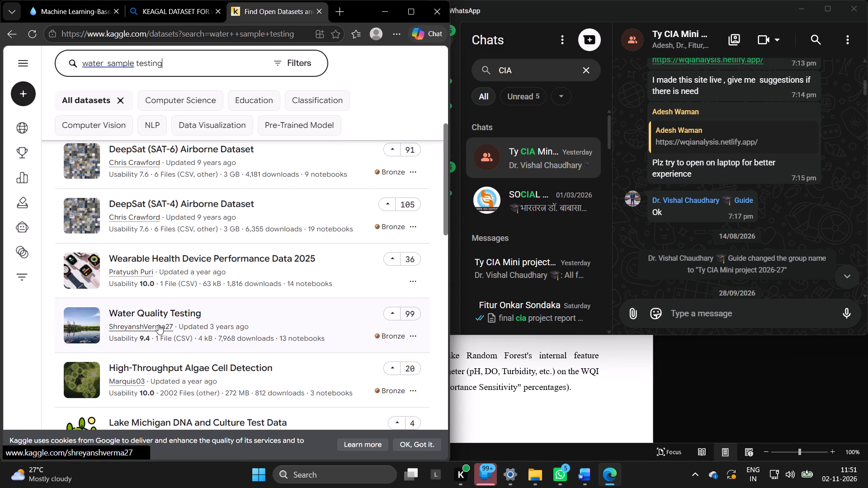
click(160, 257)
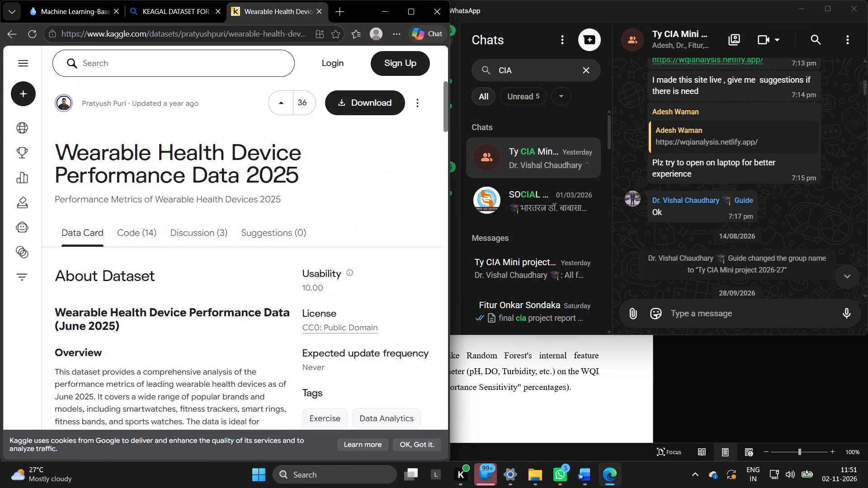
click(304, 34)
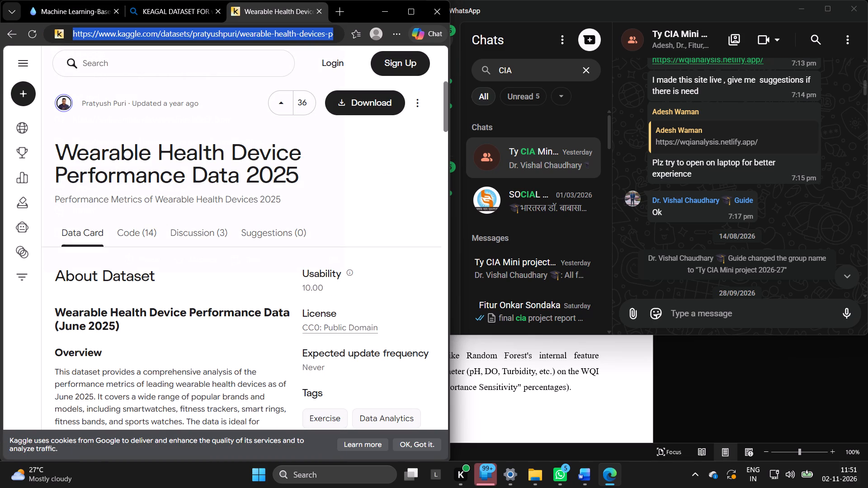
key(ctrl+c)
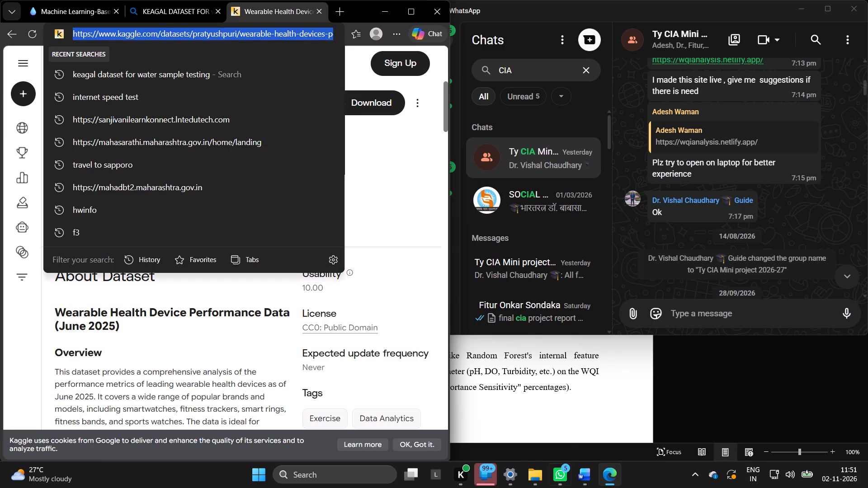
Switch to the final CIA project report in Word and paste the dataset link directly after the "Fig. 3.1 Data Set" caption.
click(595, 487)
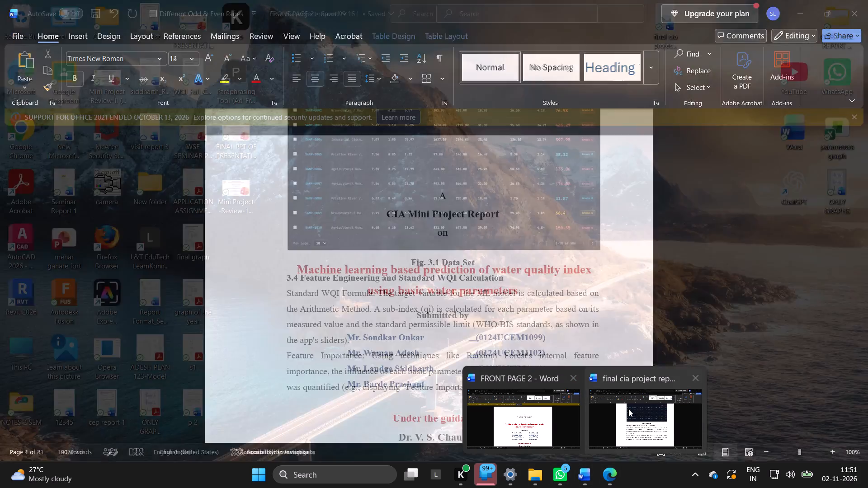
click(628, 409)
click(476, 258)
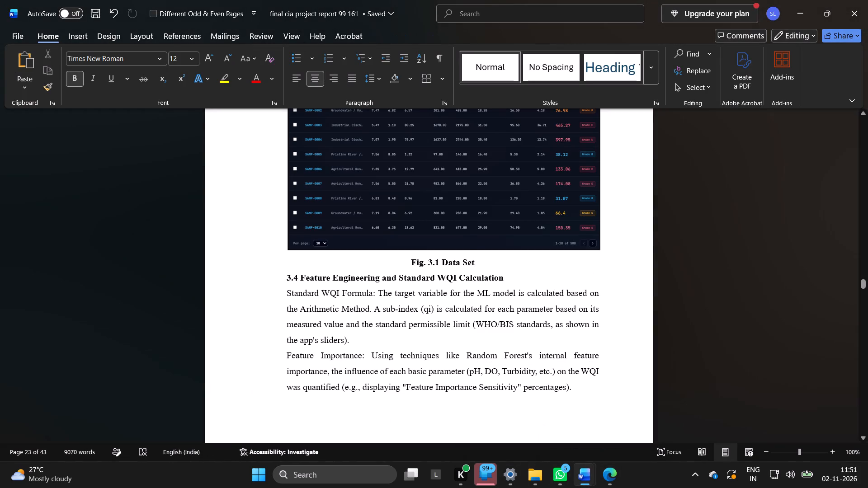
key(ctrl+v)
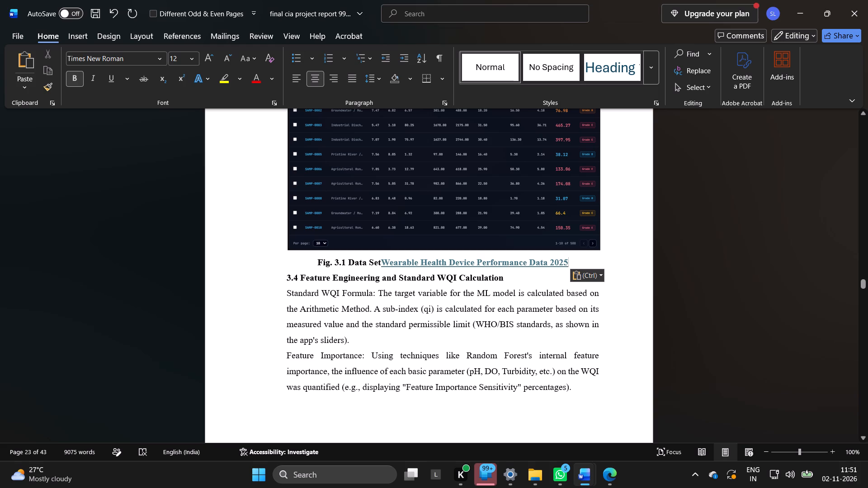
Test the pasted dataset link by opening its web page, and return to the report.
click(462, 267)
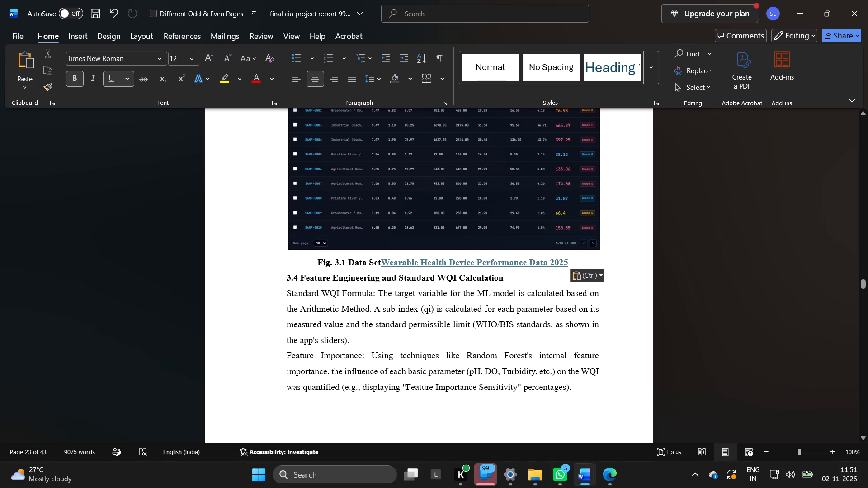
click(457, 267)
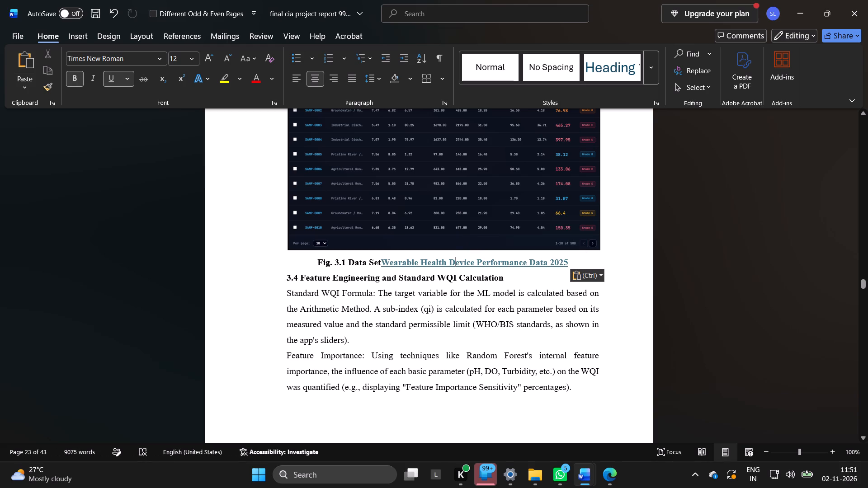
ctrl+click(457, 265)
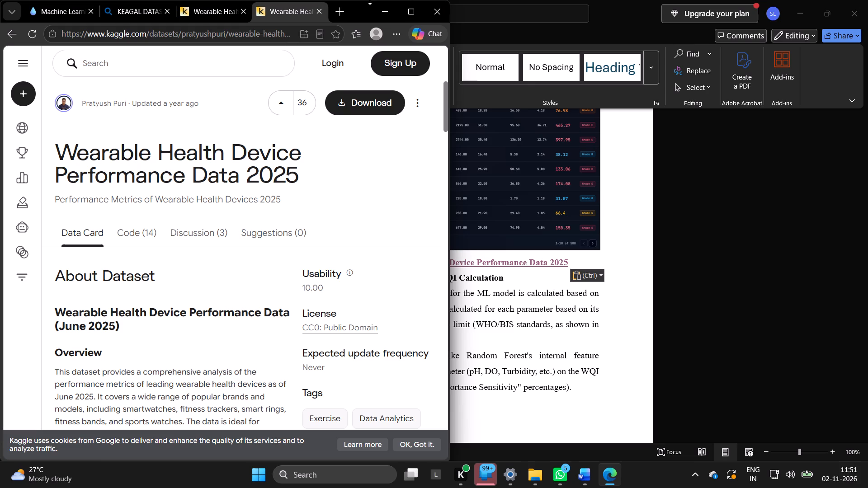
click(390, 18)
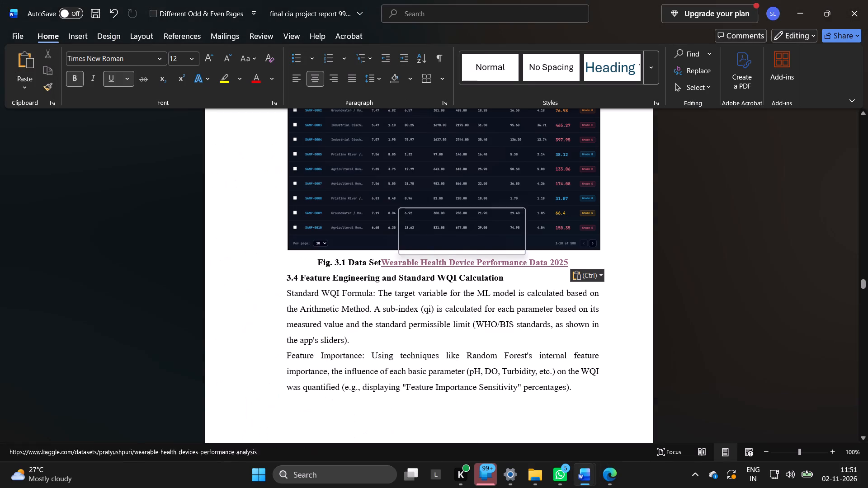
Insert an opening parenthesis between the "Fig. 3.1 Data Set" caption text and the pasted dataset link.
click(389, 259)
click(387, 259)
click(383, 265)
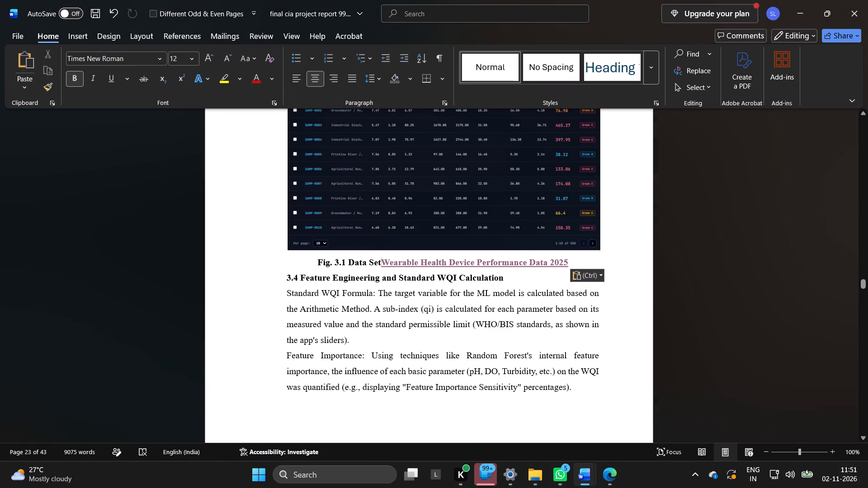
key(shift+parenleft)
Add a space and the label "Source:" after the opening parenthesis, directly before the dataset link in the Fig. 3.1 caption.
key(Right)
key(Right)
key(Right)
key(Right)
key(Right)
key(Right)
key(Right)
key(Right)
key(Right)
key(Right)
key(Right)
key(Right)
key(Right)
key(Right)
key(Right)
key(Right)
key(Right)
key(Right)
key(Right)
key(Right)
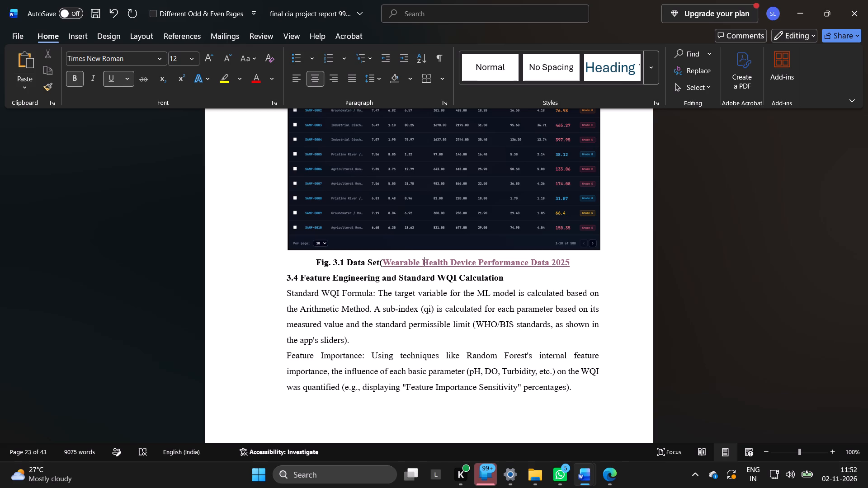
key(Left)
key(Left)
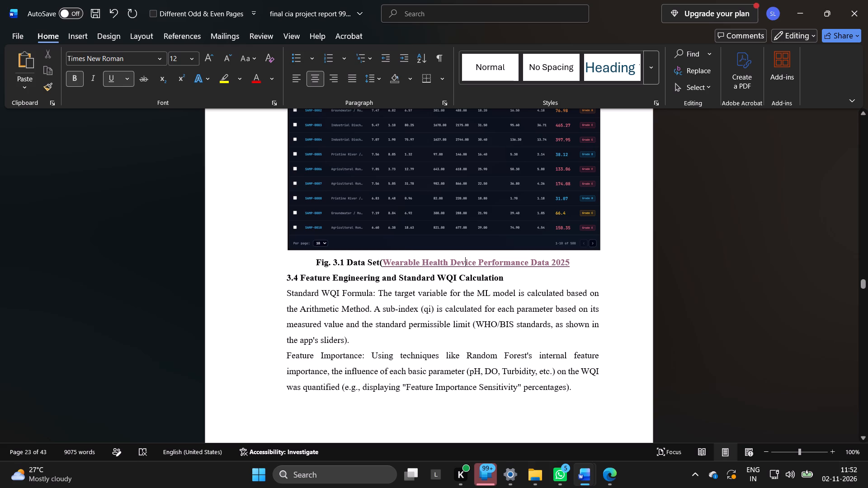
key(Left)
key(Left)
key(Left)
key(Left)
key(Left)
key(Left)
key(Left)
key(Left)
key(Left)
key(Left)
key(Left)
key(Left)
key(Left)
key(Left)
key(Left)
key(Left)
key(Left)
key(Left)
key(Left)
key(Left)
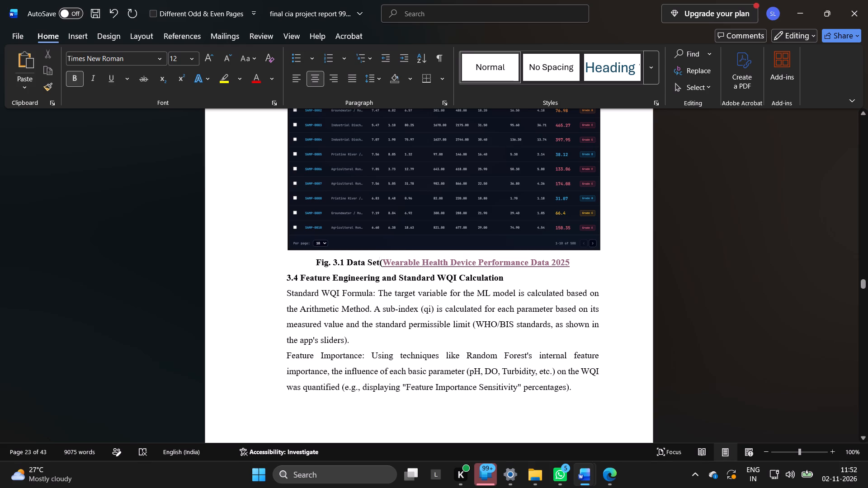
key(Right)
key(space)
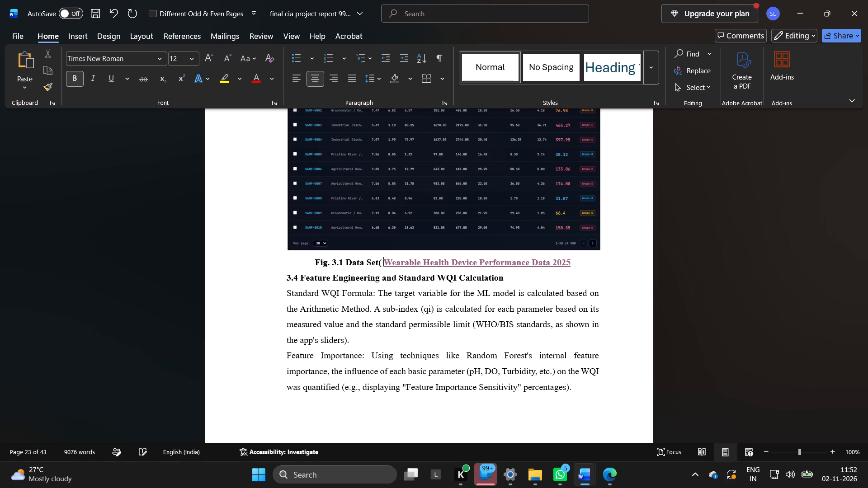
key(shift+s)
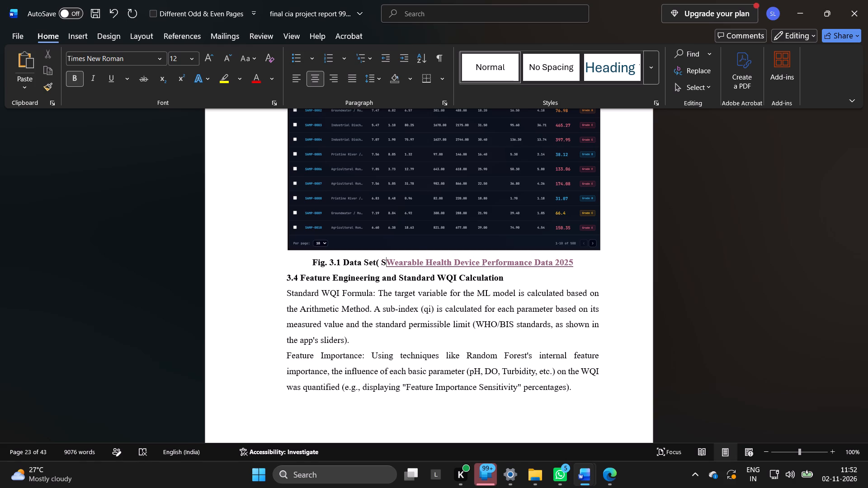
key(o)
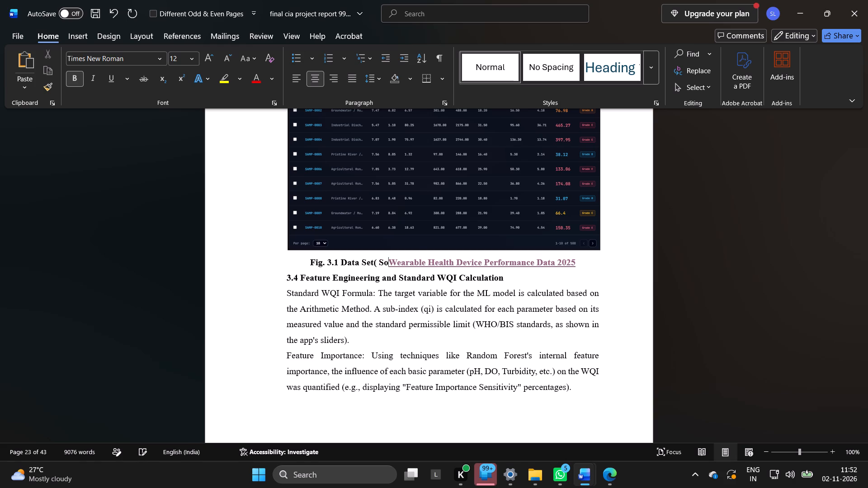
key(r)
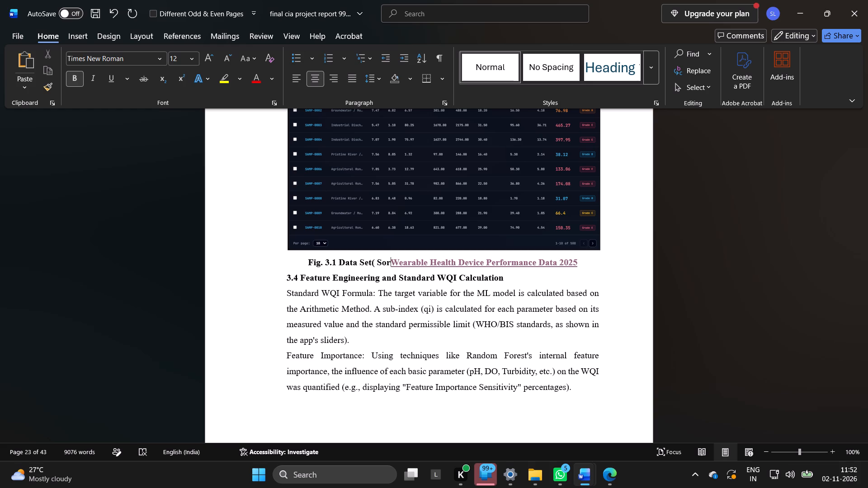
key(BackSpace)
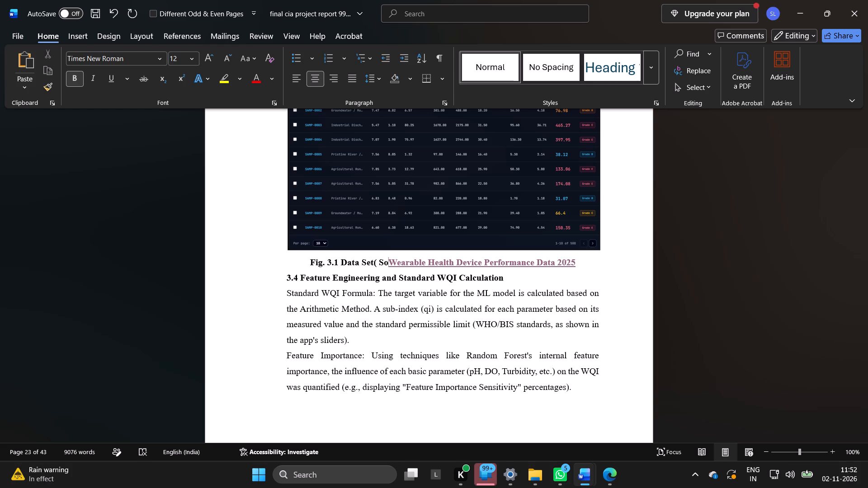
text(ur)
text(se)
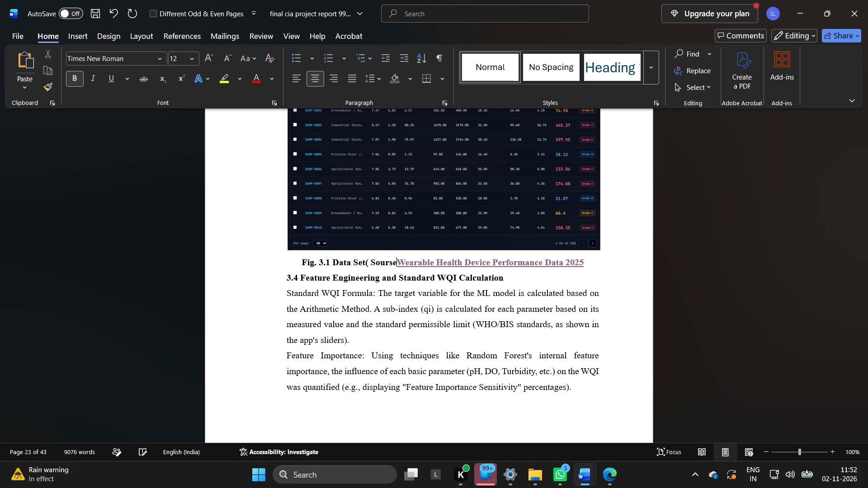
key(BackSpace)
key(BackSpace)
text(vce)
key(BackSpace)
key(BackSpace)
key(BackSpace)
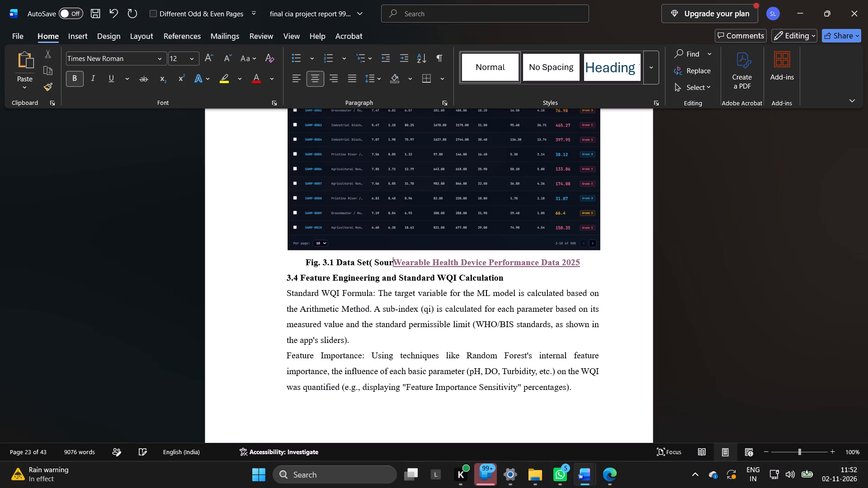
text(ce)
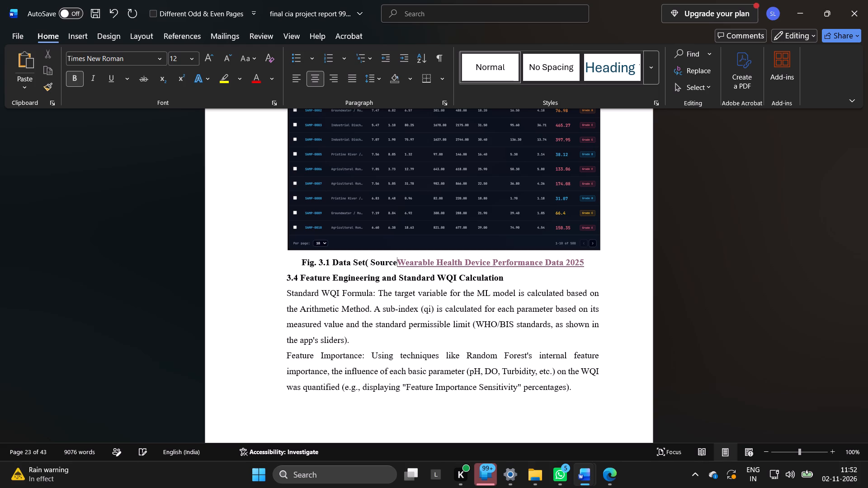
key(shift+colon)
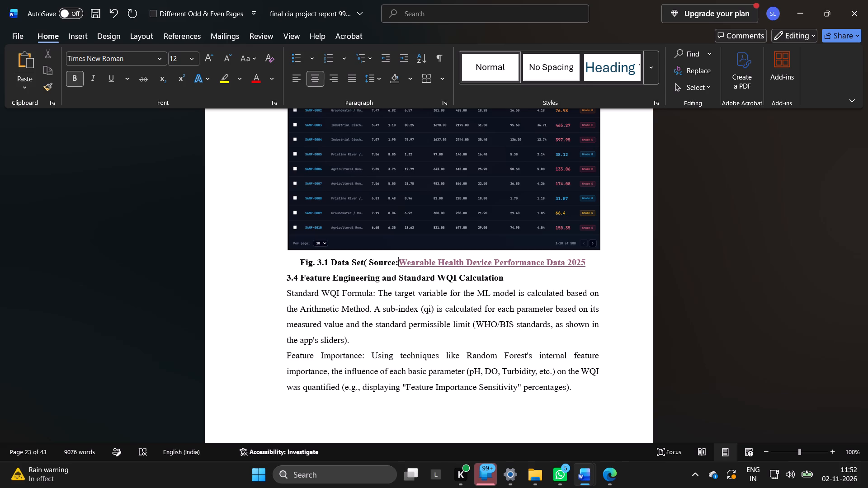
Add a closing parenthesis after the dataset link at the end of the Fig. 3.1 caption.
click(592, 269)
key(shift+parenright)
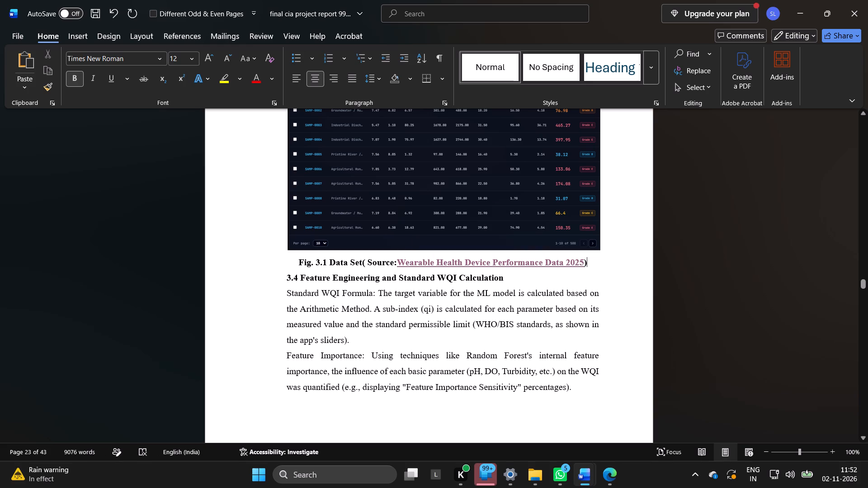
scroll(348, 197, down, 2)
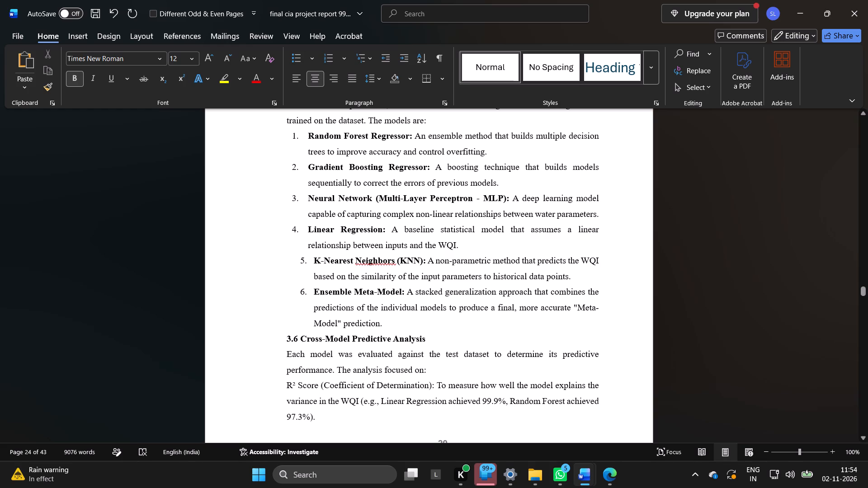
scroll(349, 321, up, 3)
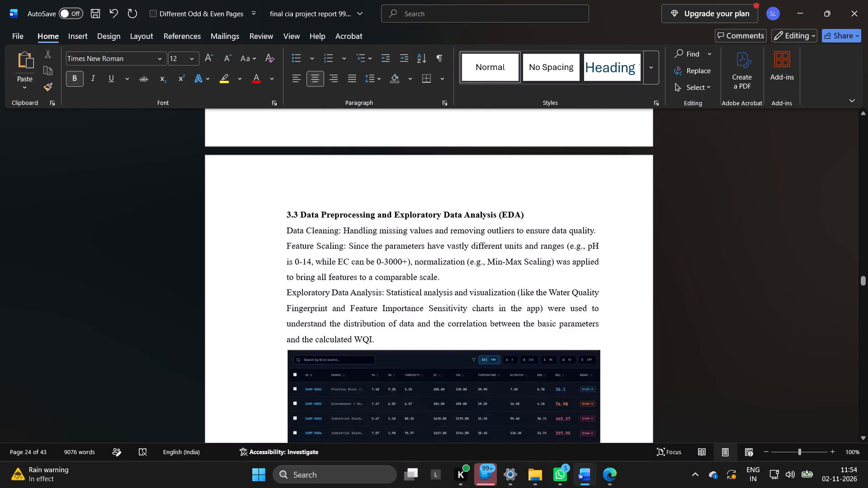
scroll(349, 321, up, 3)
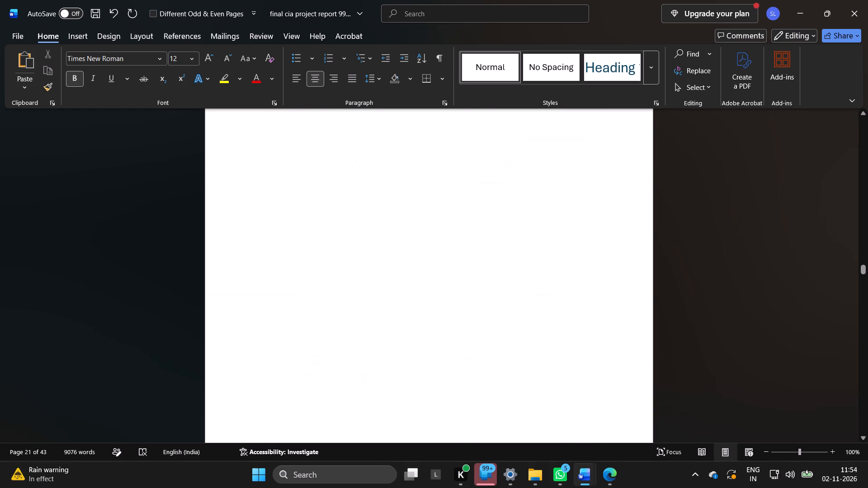
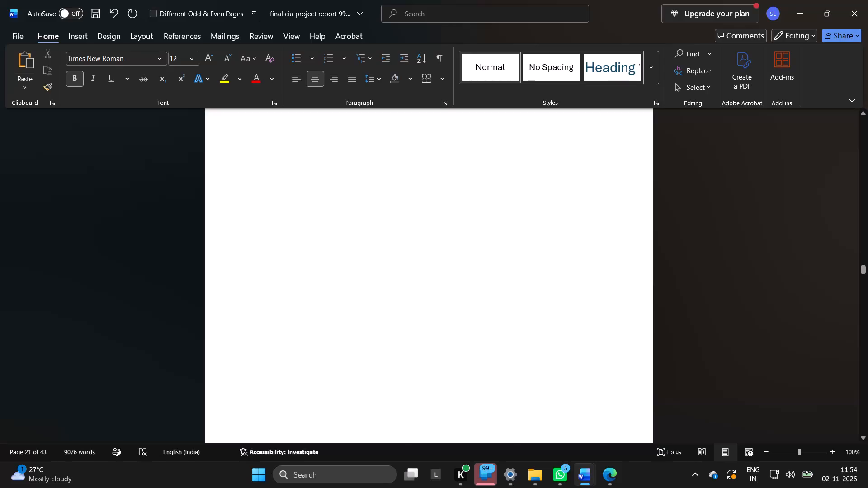
Review the report pages from the literature survey through the Chapter 3 methodology sections and their figure captions.
scroll(454, 333, up, 5)
scroll(317, 248, up, 13)
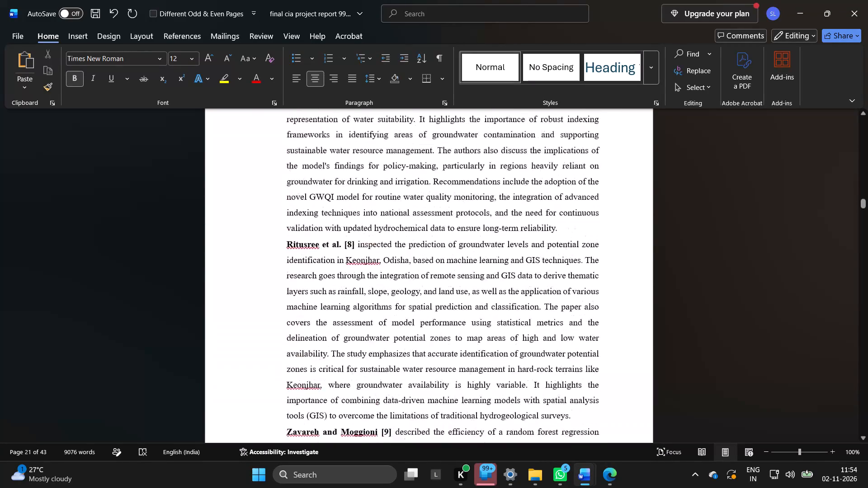
scroll(317, 256, up, 1)
scroll(317, 256, down, 12)
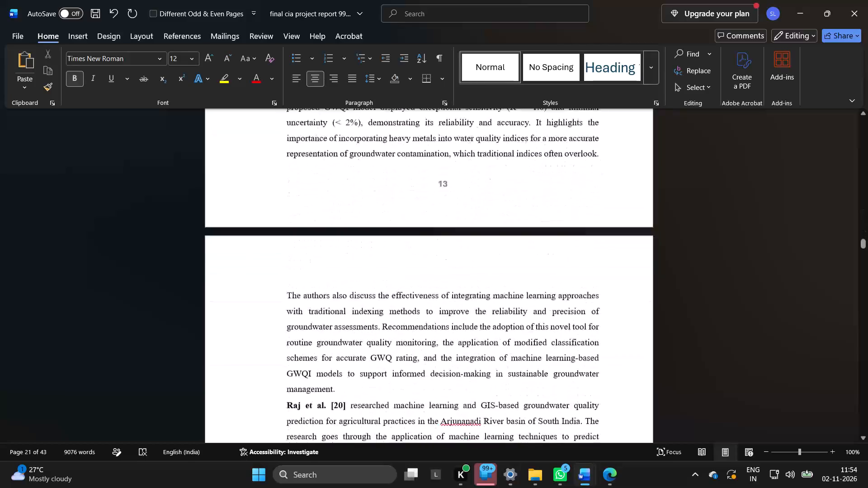
scroll(339, 376, down, 8)
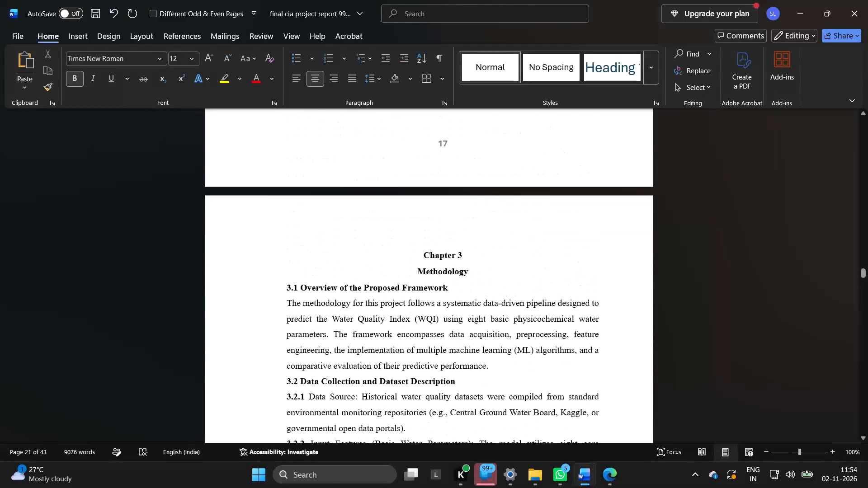
scroll(339, 378, down, 1)
scroll(337, 331, down, 1)
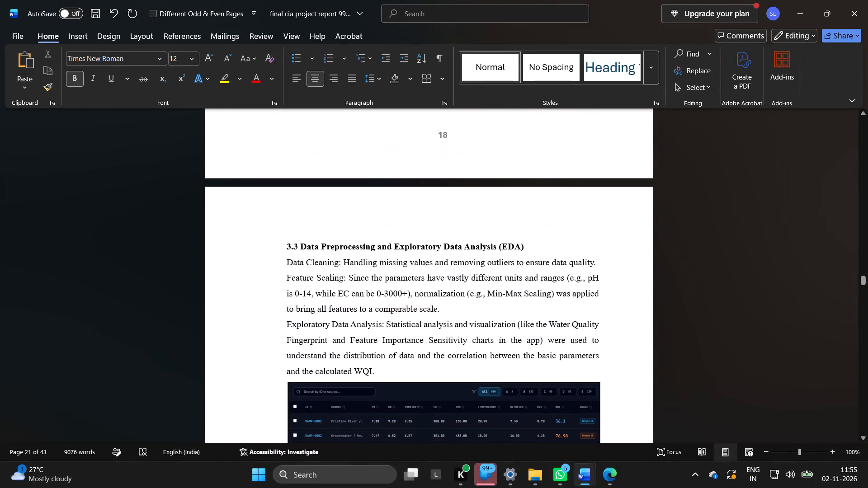
scroll(333, 349, down, 1)
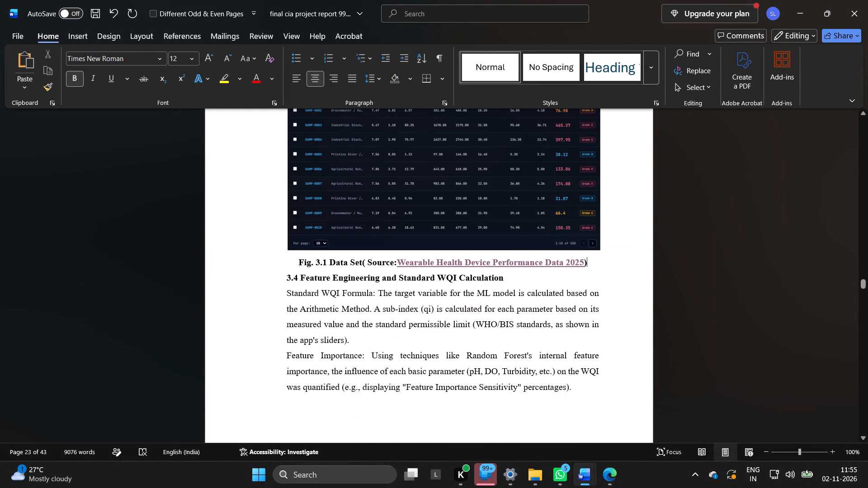
scroll(363, 315, down, 2)
scroll(341, 239, up, 1)
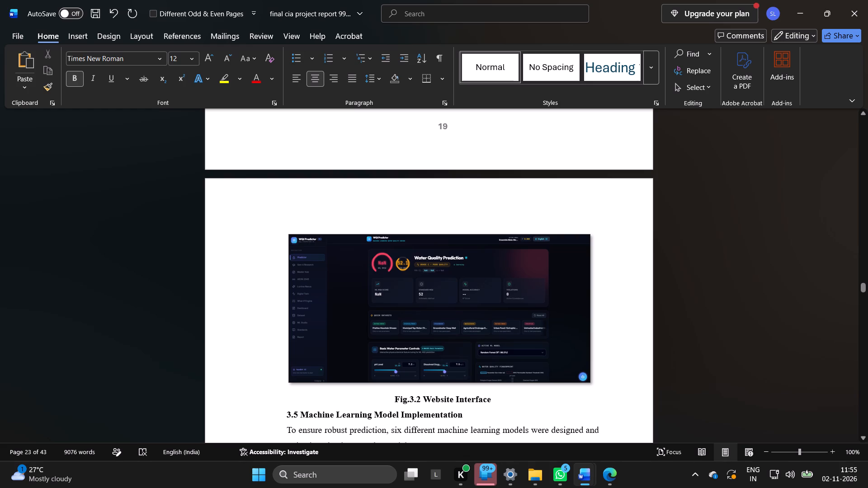
drag(495, 394, 428, 397)
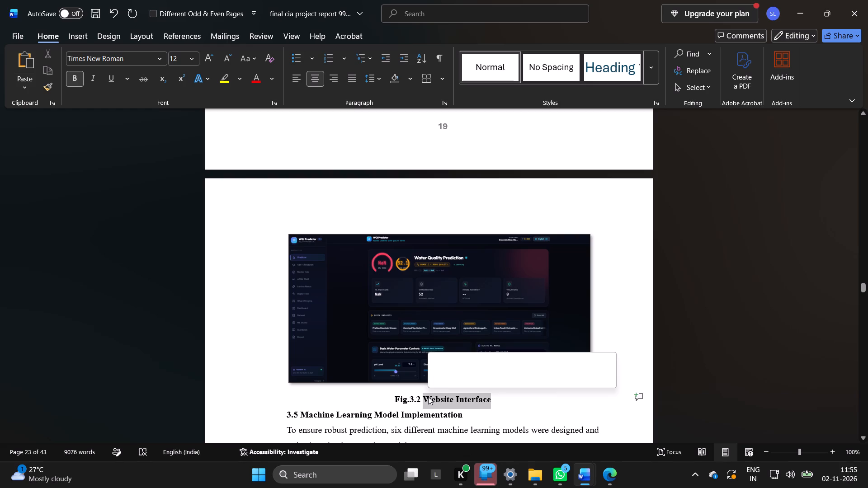
key(ctrl+c)
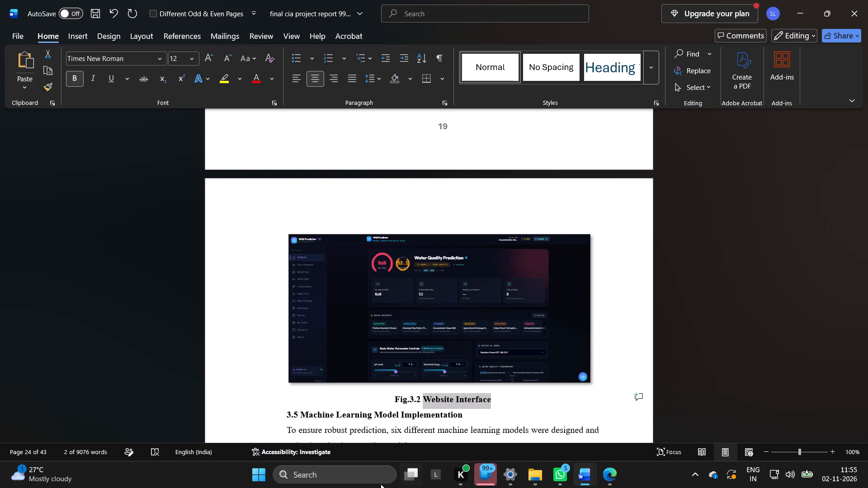
click(371, 476)
text(calu)
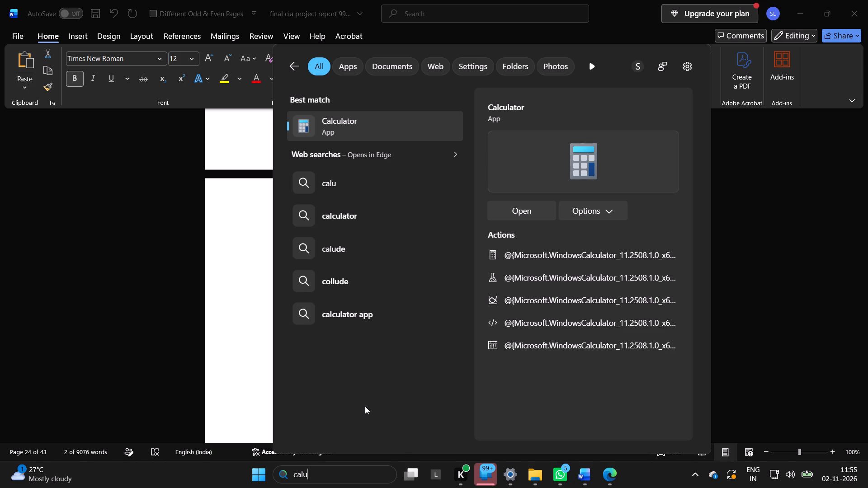
key(BackSpace)
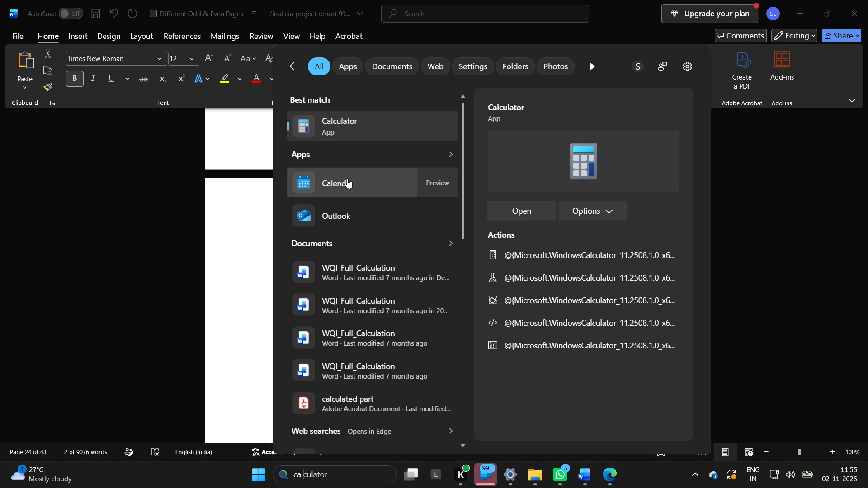
key(BackSpace)
key(BackSpace)
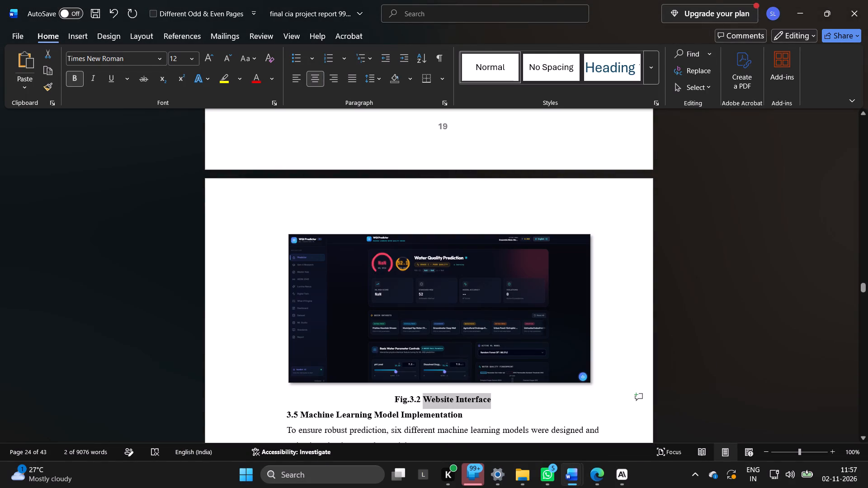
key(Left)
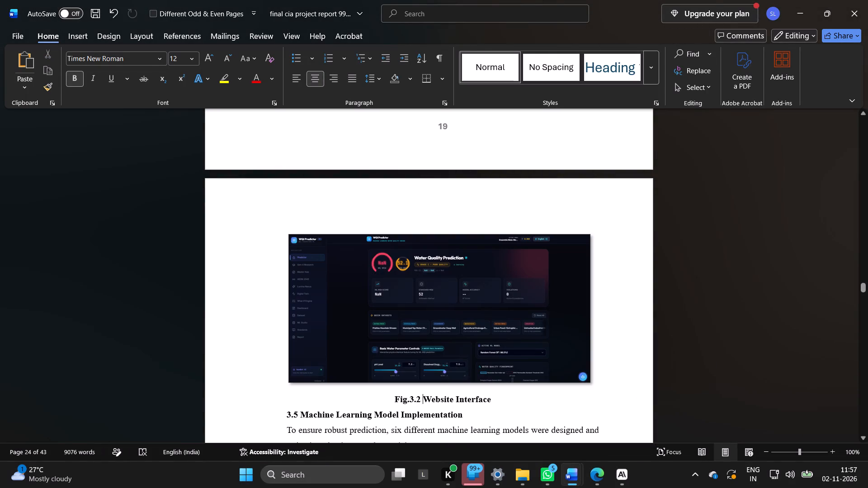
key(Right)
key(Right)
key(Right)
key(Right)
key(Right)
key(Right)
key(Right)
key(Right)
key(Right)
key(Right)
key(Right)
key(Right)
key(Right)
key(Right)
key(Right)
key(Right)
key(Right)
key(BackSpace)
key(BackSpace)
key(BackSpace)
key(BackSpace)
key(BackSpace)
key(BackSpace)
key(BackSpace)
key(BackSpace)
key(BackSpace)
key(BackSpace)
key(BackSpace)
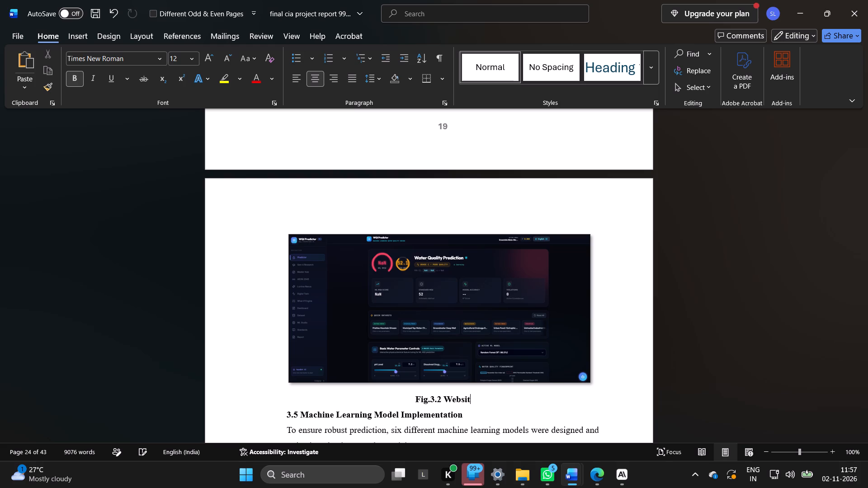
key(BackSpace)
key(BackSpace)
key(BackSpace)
Extend the Fig. 3.2 caption after "Web" with the capitalised word "Platfrom", so it reads "Fig.3.2 Web Platfrom".
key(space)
text(plat frome)
key(BackSpace)
key(BackSpace)
key(BackSpace)
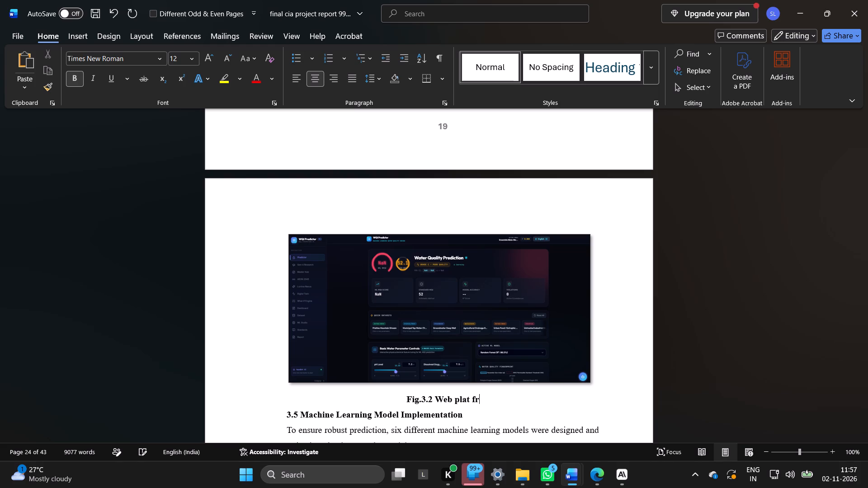
key(BackSpace)
key(BackSpace)
key(BackSpace)
key(Left)
key(Left)
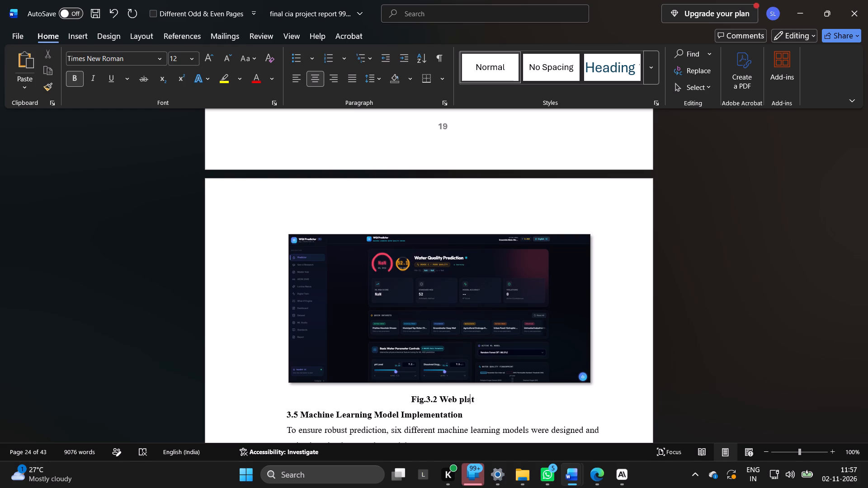
key(Left)
key(BackSpace)
key(shift+p)
key(Right)
key(Right)
key(Right)
text(frome)
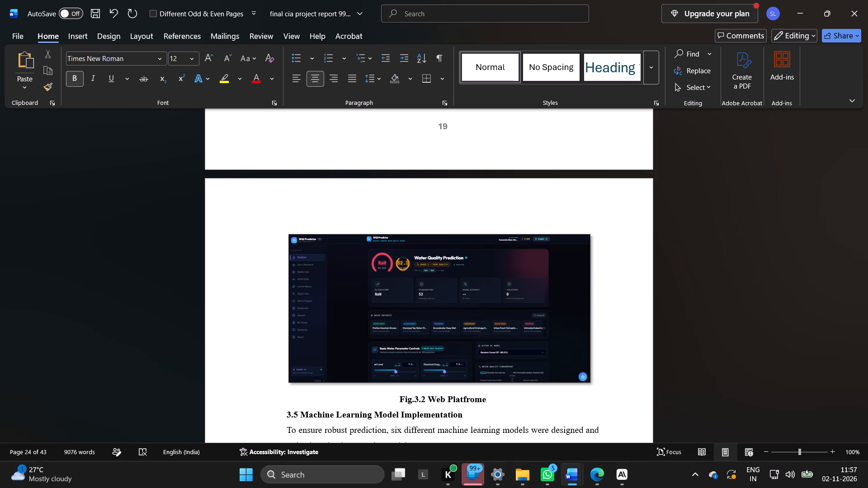
key(BackSpace)
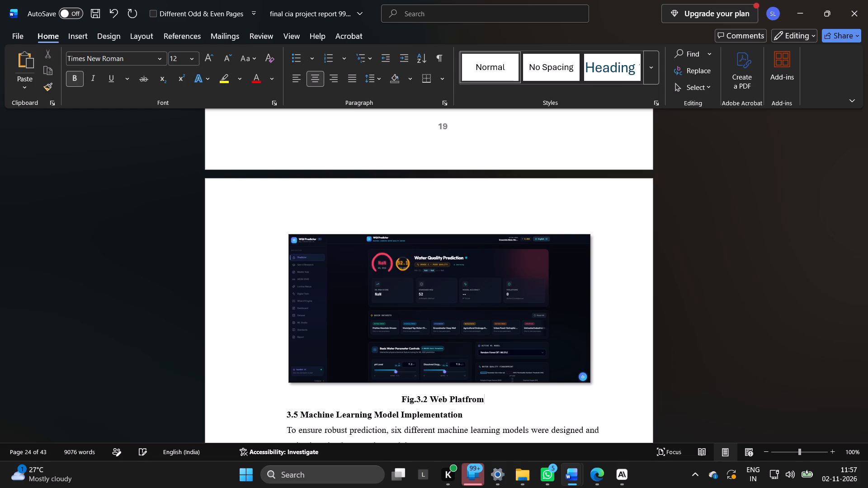
Review the report from the Fig. 3.2 picture through sections 3.5 to 3.8 and on to the Fig. 3.3 Final Report image.
click(410, 295)
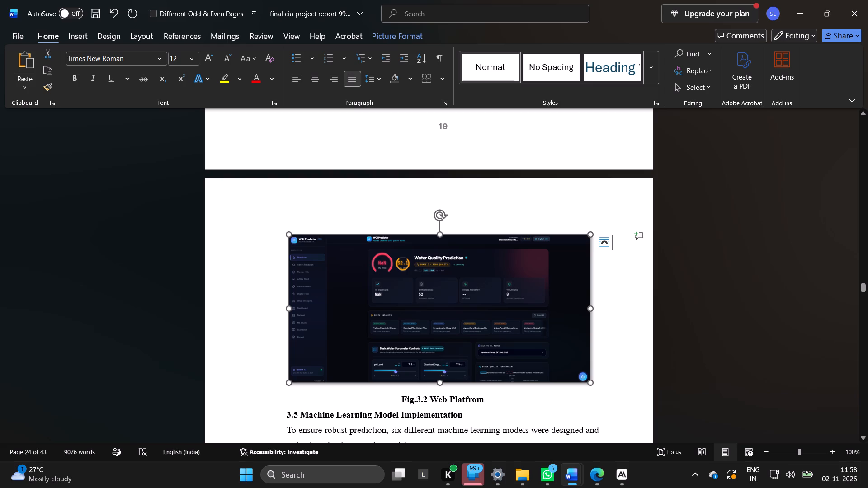
key(Down)
key(Down)
key(Down)
click(539, 395)
key(Down)
key(Down)
key(Down)
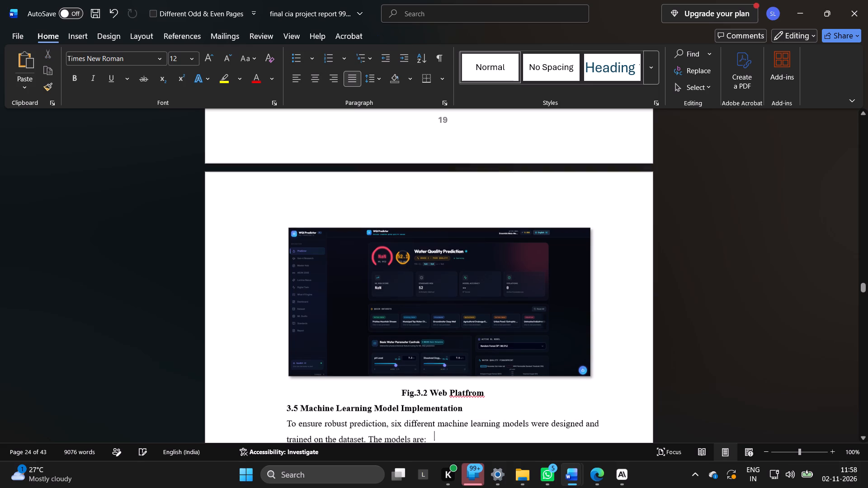
key(Down)
key(Down)
key(Down)
key(Down)
key(Down)
key(Down)
key(Down)
key(Down)
key(Down)
key(Down)
key(Down)
key(Down)
key(Down)
key(Down)
key(Down)
key(Down)
key(Down)
key(Down)
key(Down)
key(Down)
key(Down)
key(Down)
key(Down)
key(Down)
key(Down)
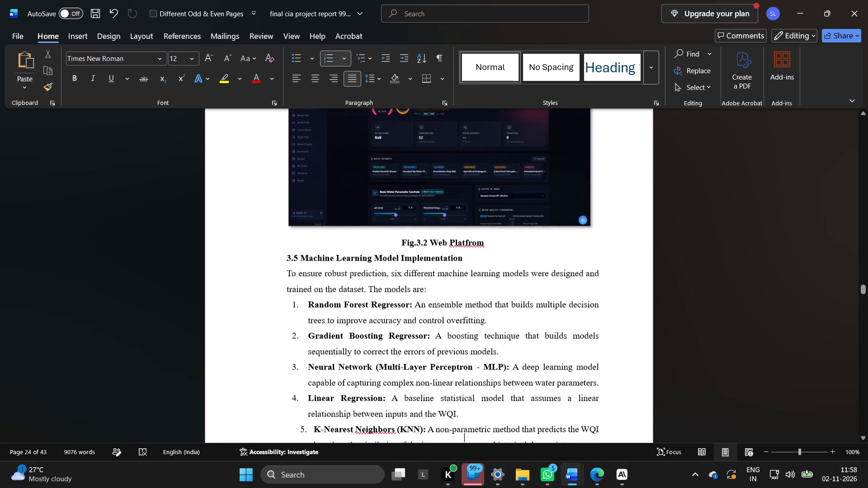
key(Down)
key(Down)
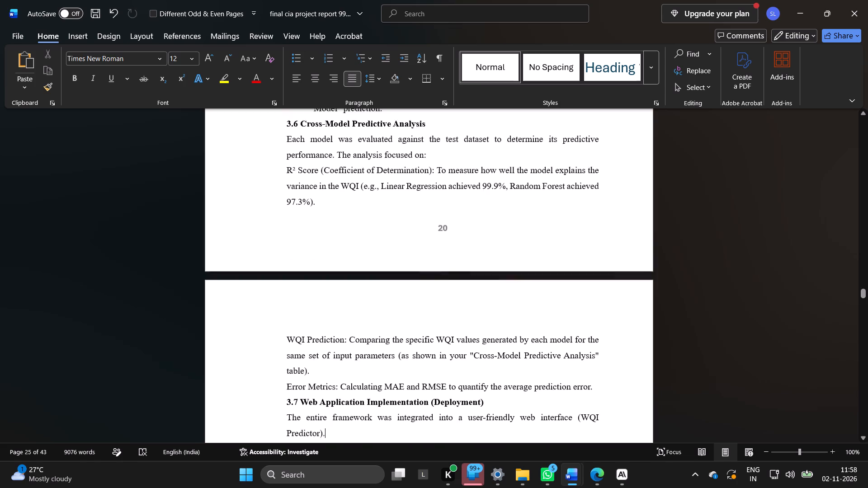
key(Down)
key(Down)
key(Down)
key(Down)
key(Down)
key(Down)
key(Down)
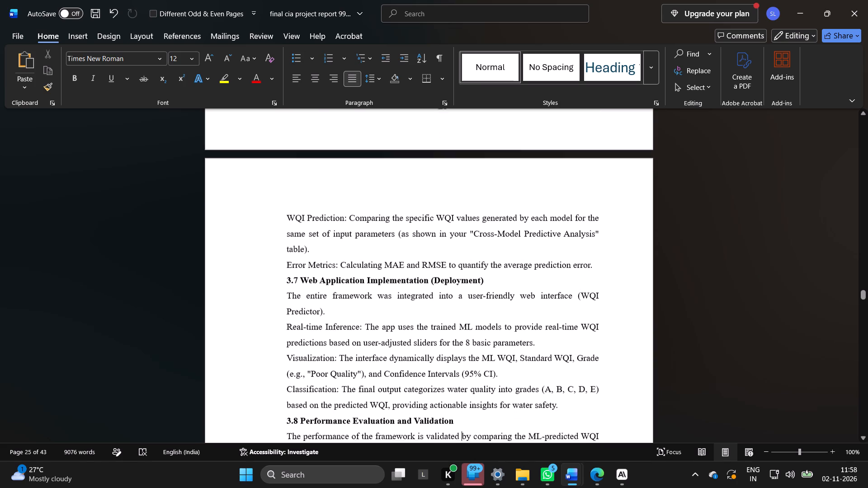
key(Down)
key(Down)
key(Down)
key(Down)
key(Down)
key(Down)
key(Down)
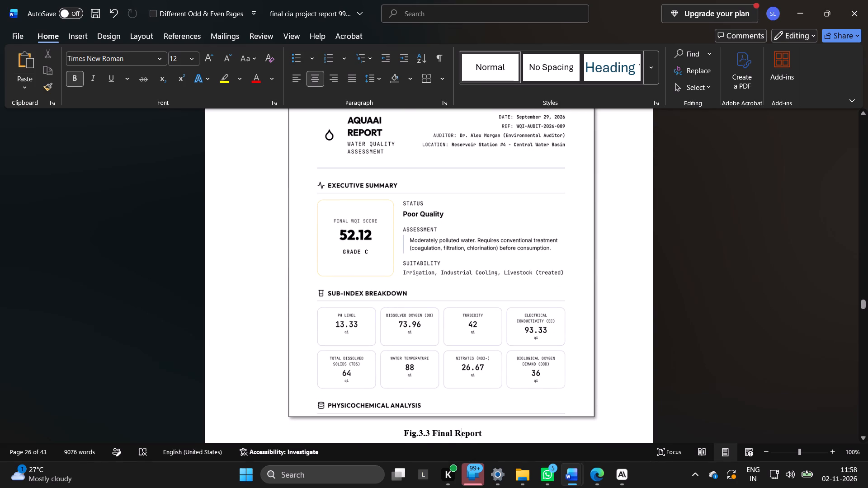
Look back over the pages from the Fig. 3.3 image to the section 3.5 Machine Learning Model Implementation heading.
key(Up)
key(Up)
key(Up)
key(Up)
key(Up)
key(Up)
key(Up)
key(Up)
key(Up)
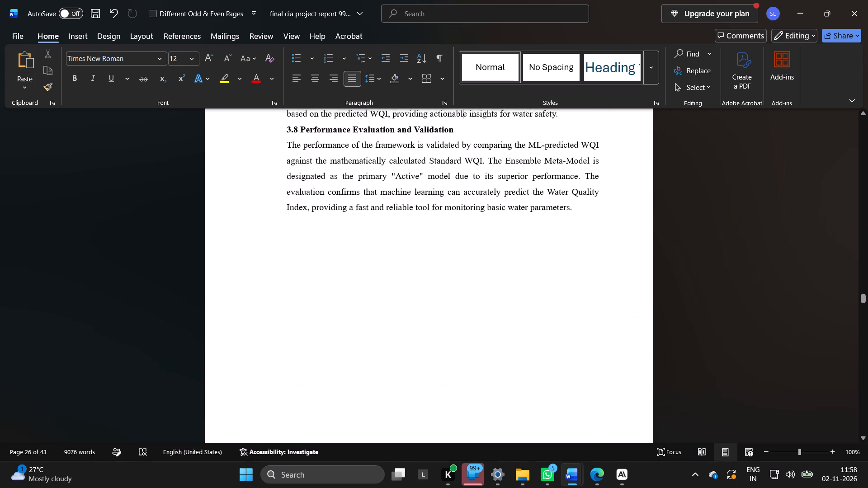
key(Up)
key(Up)
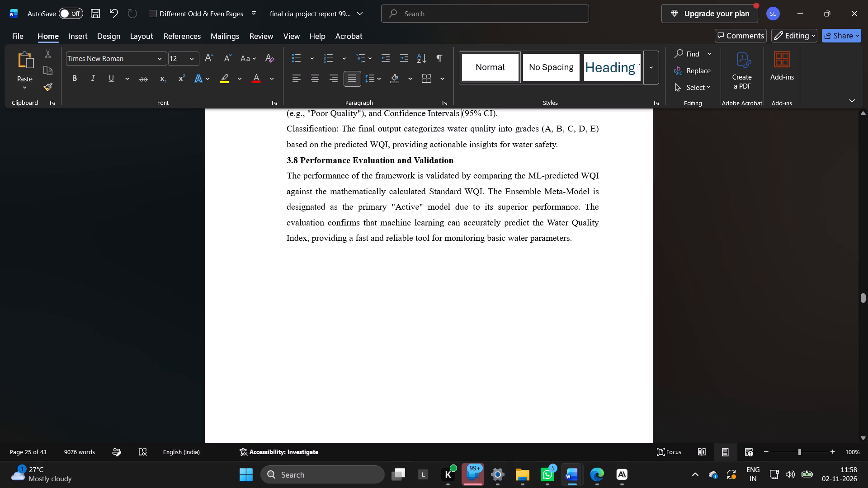
key(Up)
key(Up)
key(Up)
key(Up)
key(Up)
key(Up)
key(Up)
key(Up)
key(Up)
key(Up)
key(Up)
key(Up)
key(Up)
key(Up)
key(Up)
key(Up)
key(Up)
key(Up)
key(Up)
key(Up)
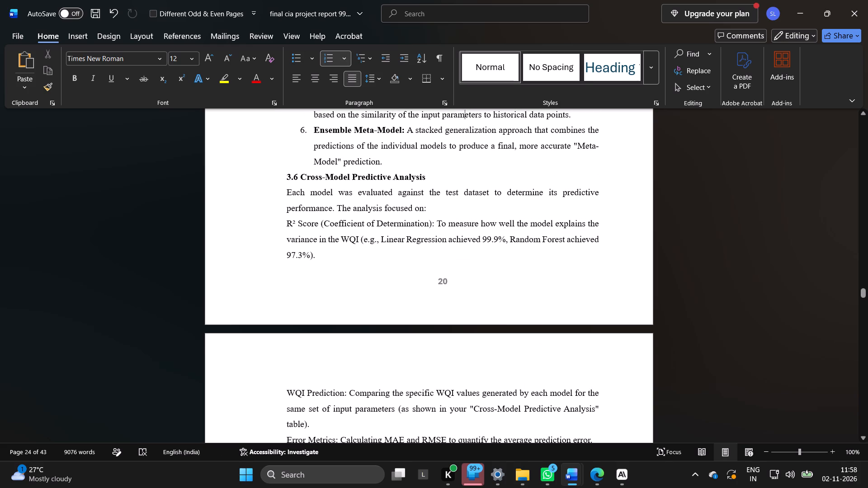
key(Up)
key(Up)
key(Up)
key(Up)
key(Up)
key(Up)
key(Up)
key(Up)
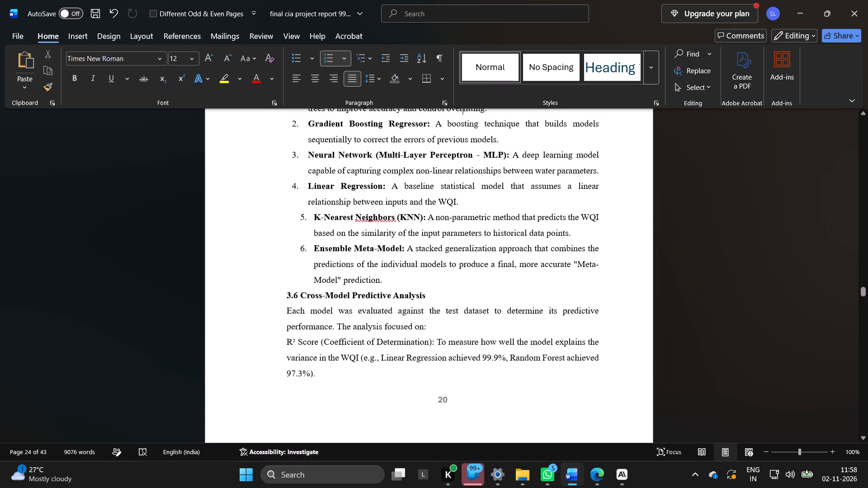
key(Up)
key(Up)
key(Up)
key(Up)
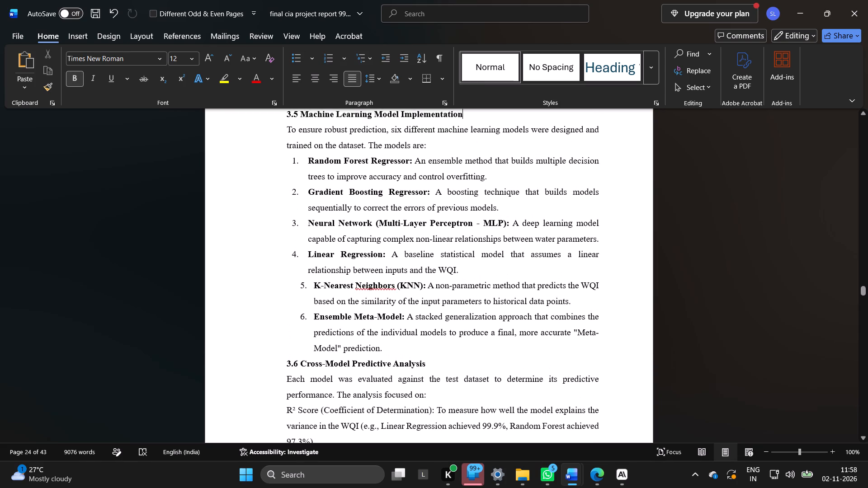
Reread the six-model list in section 3.5 and the text of sections 3.6 to 3.8, checking content and layout.
key(Down)
key(Down)
key(Down)
key(Down)
key(Down)
key(Down)
key(Down)
key(Down)
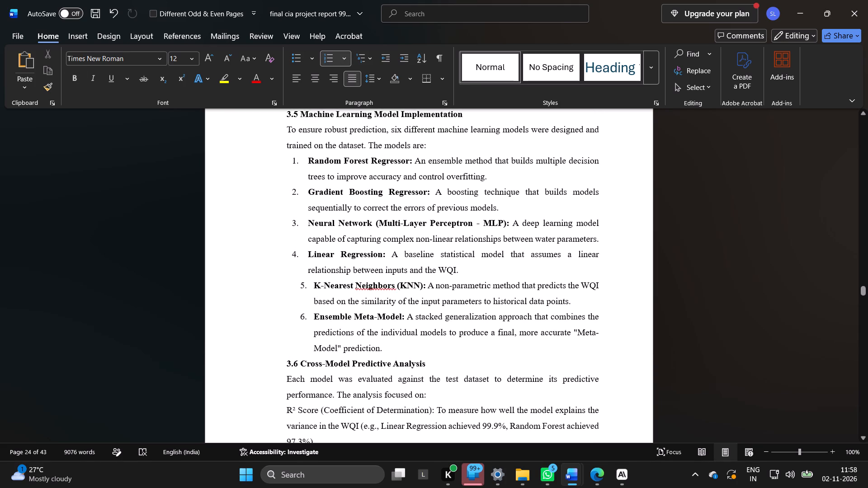
key(Down)
key(Down)
key(Down)
key(Down)
key(Down)
key(Down)
key(Down)
key(Down)
key(Down)
key(Down)
key(Down)
key(Down)
key(Down)
key(Down)
key(Down)
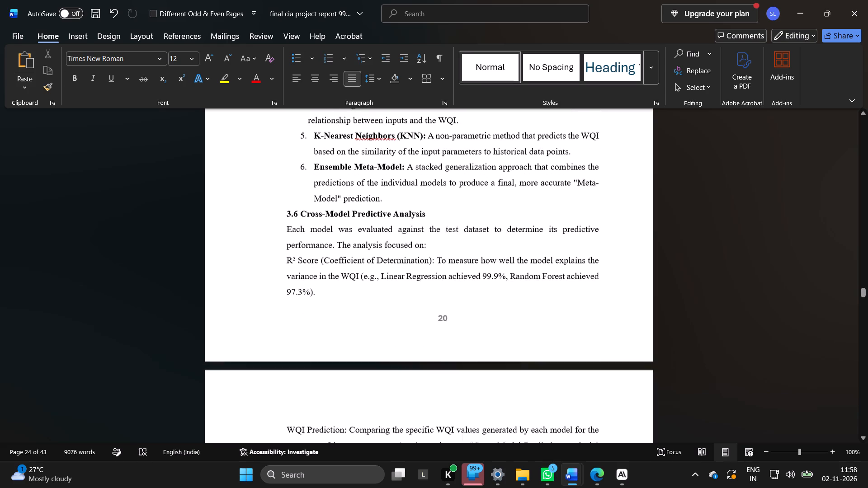
key(Down)
key(Down)
key(Down)
key(Down)
key(Down)
key(Down)
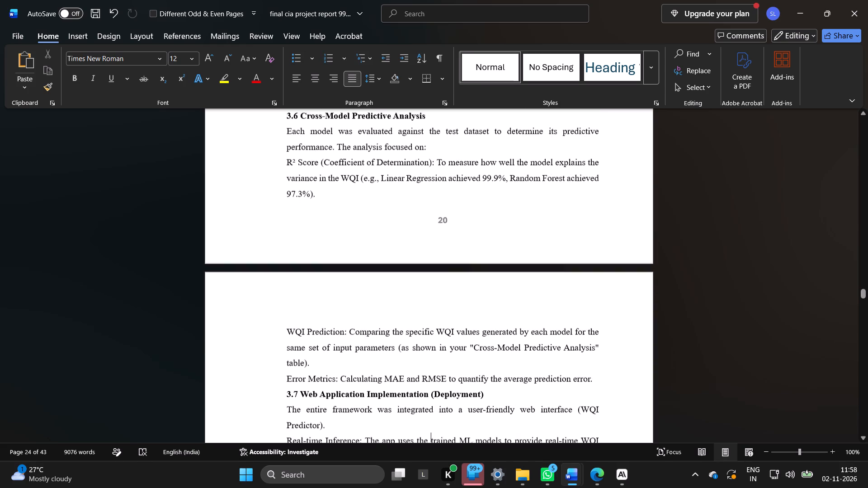
key(Down)
key(Down)
key(Down)
key(Down)
key(Down)
key(Down)
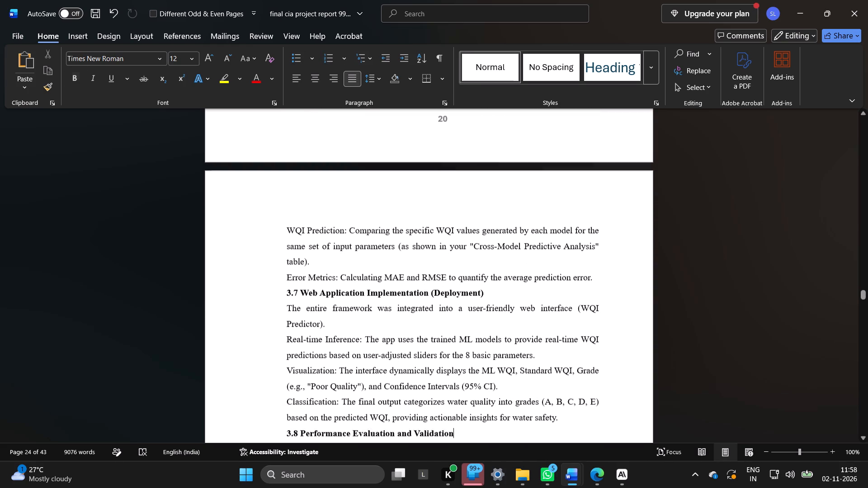
key(Down)
key(Down)
key(Down)
key(Down)
key(Down)
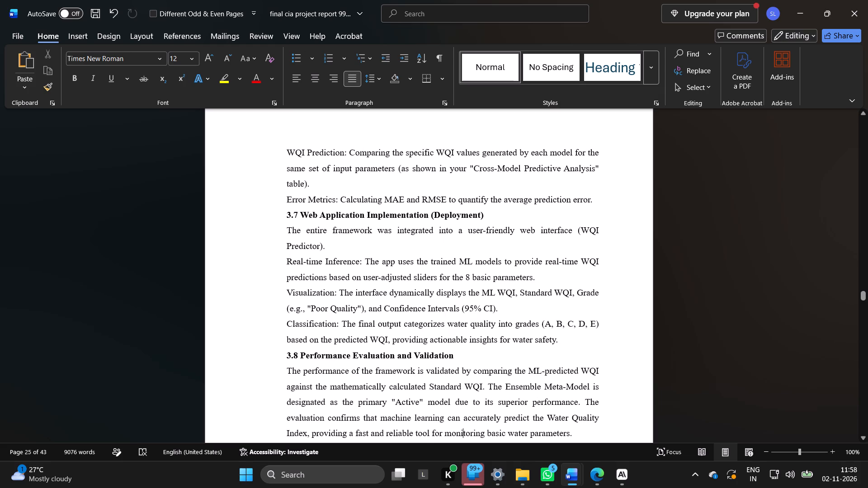
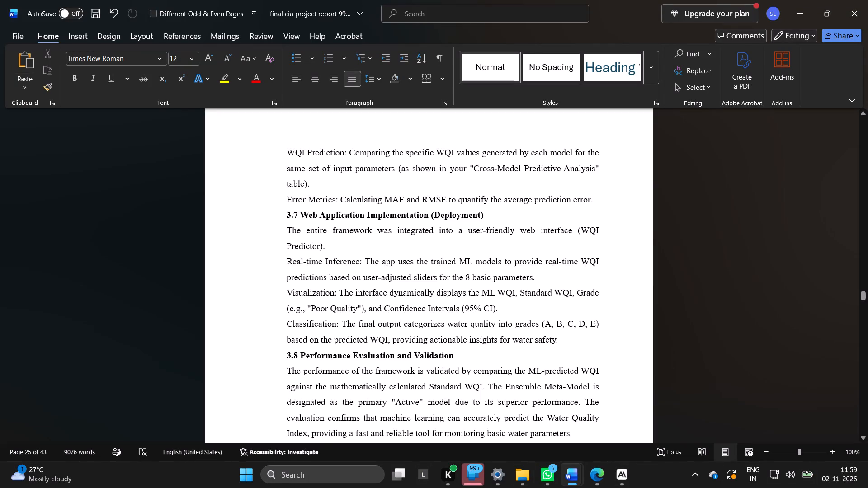
Format the four paragraphs under heading 3.7 Web Application Implementation (Deployment) as a bulleted list with solid round bullets.
drag(571, 344, 262, 233)
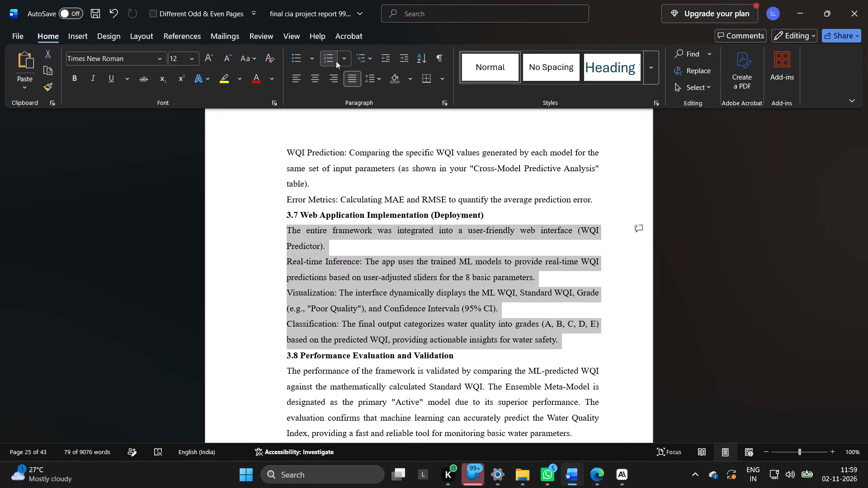
click(311, 55)
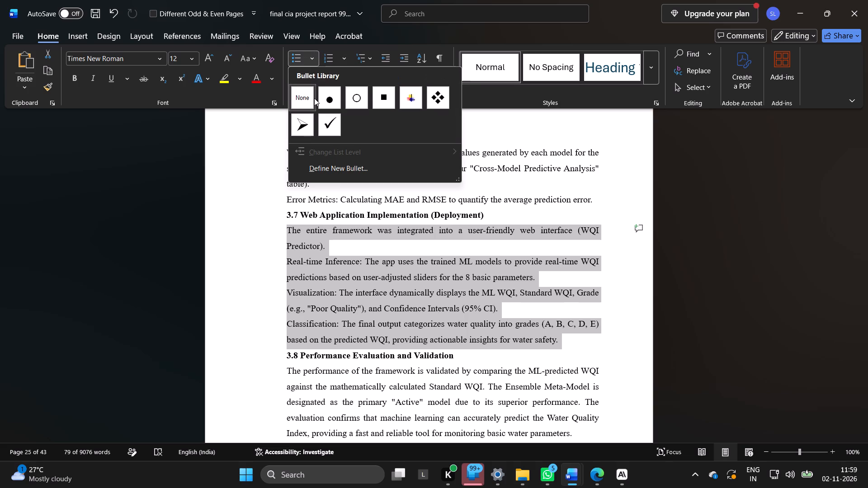
click(338, 98)
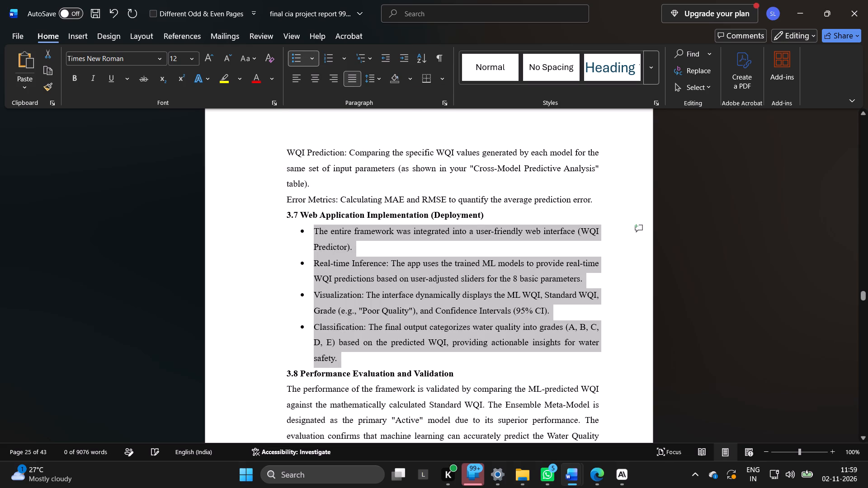
click(226, 304)
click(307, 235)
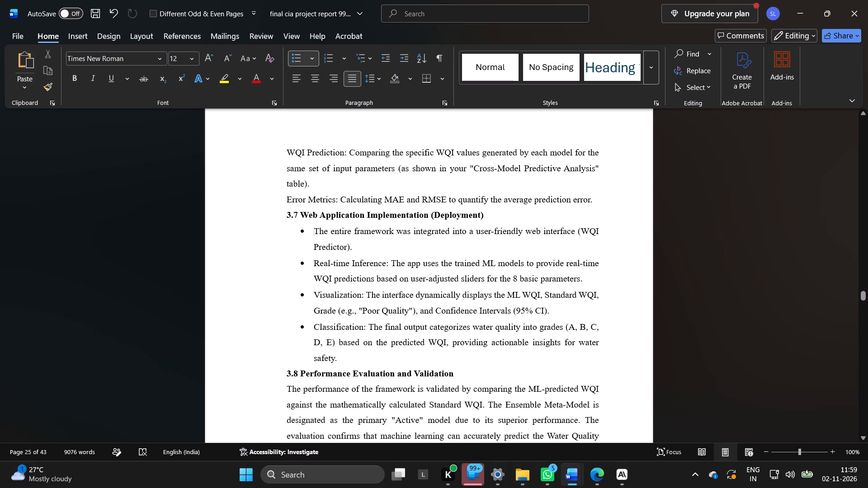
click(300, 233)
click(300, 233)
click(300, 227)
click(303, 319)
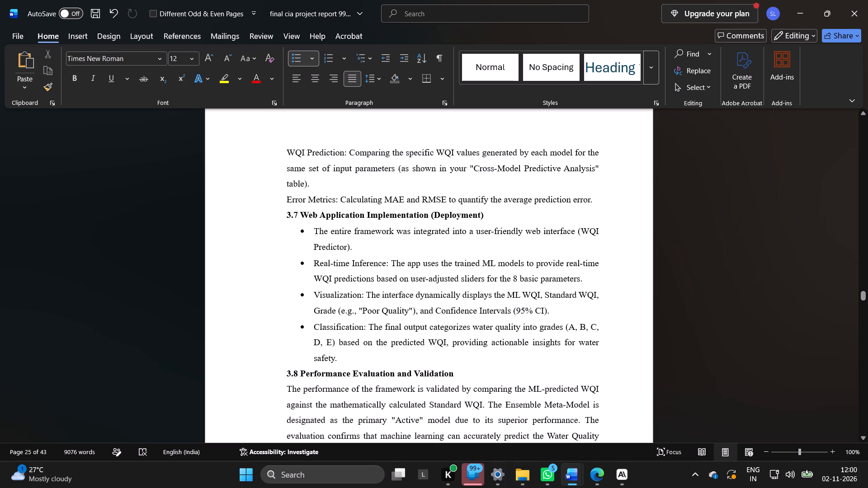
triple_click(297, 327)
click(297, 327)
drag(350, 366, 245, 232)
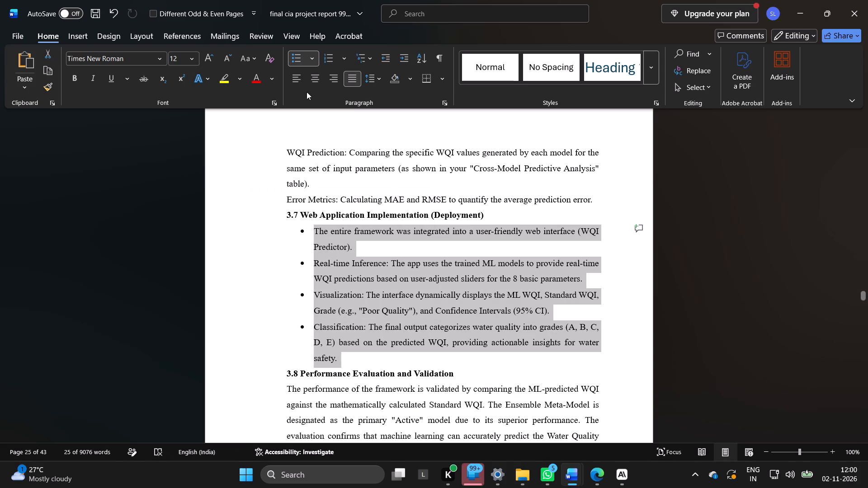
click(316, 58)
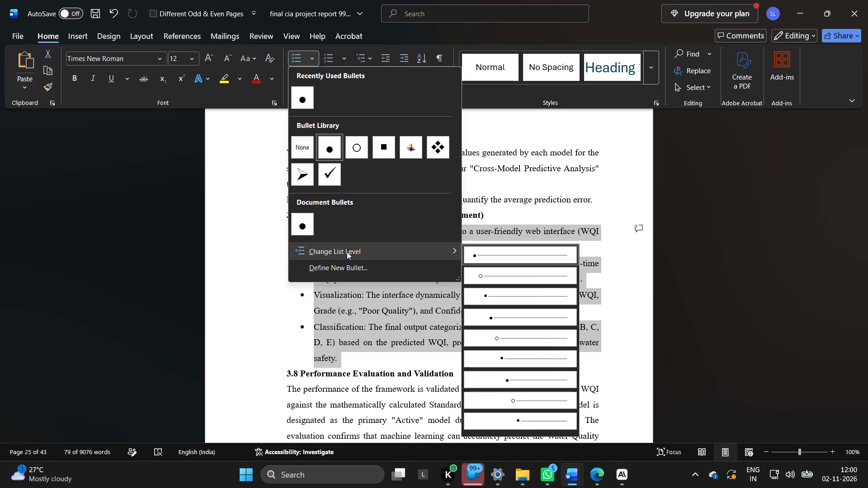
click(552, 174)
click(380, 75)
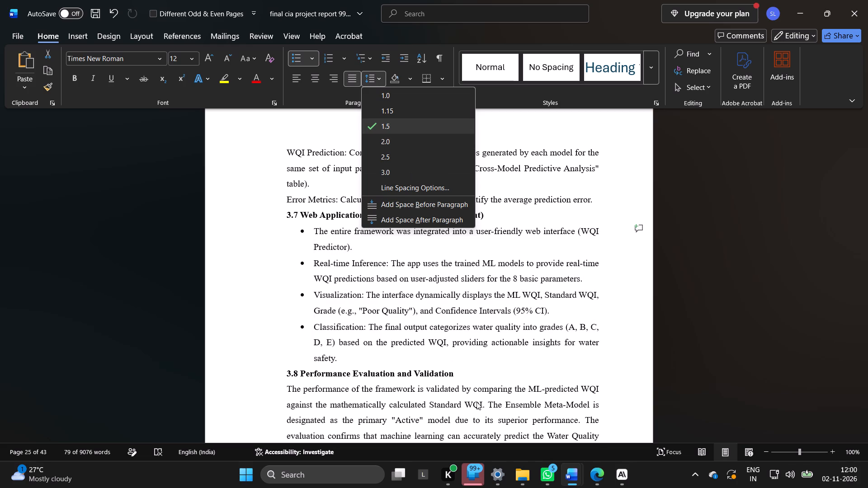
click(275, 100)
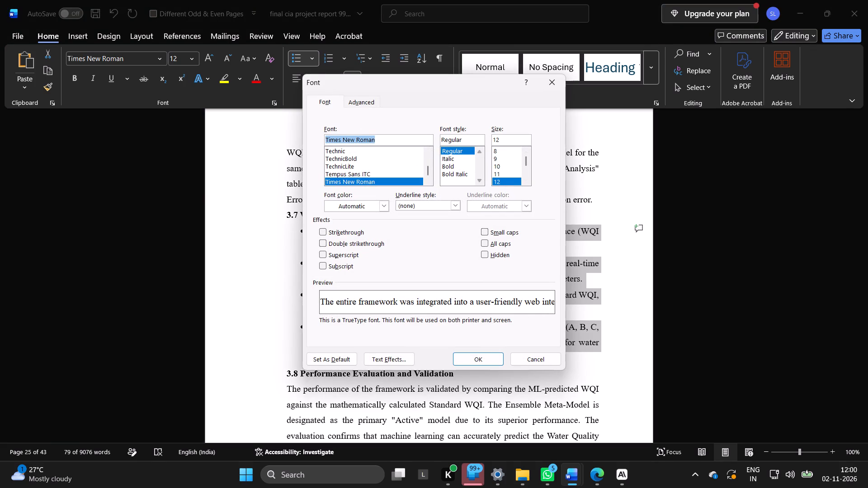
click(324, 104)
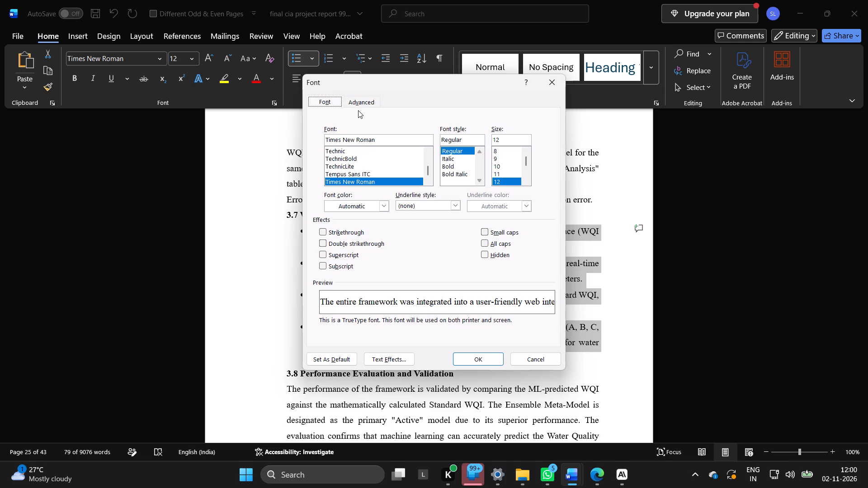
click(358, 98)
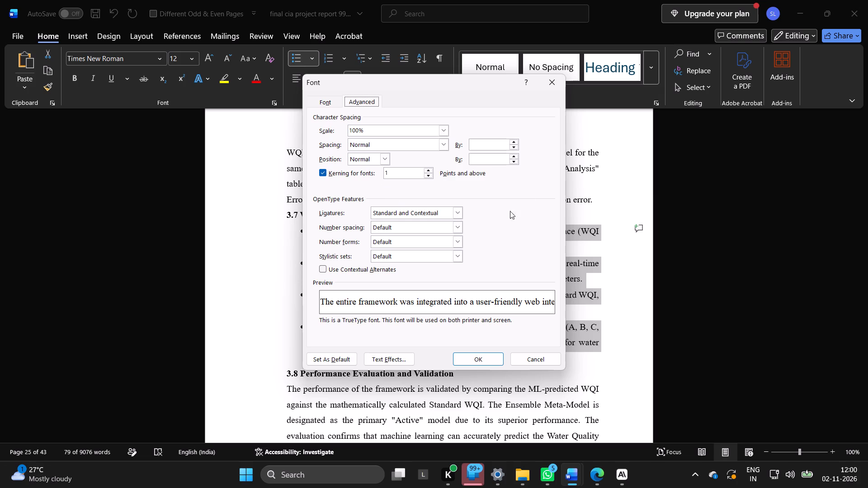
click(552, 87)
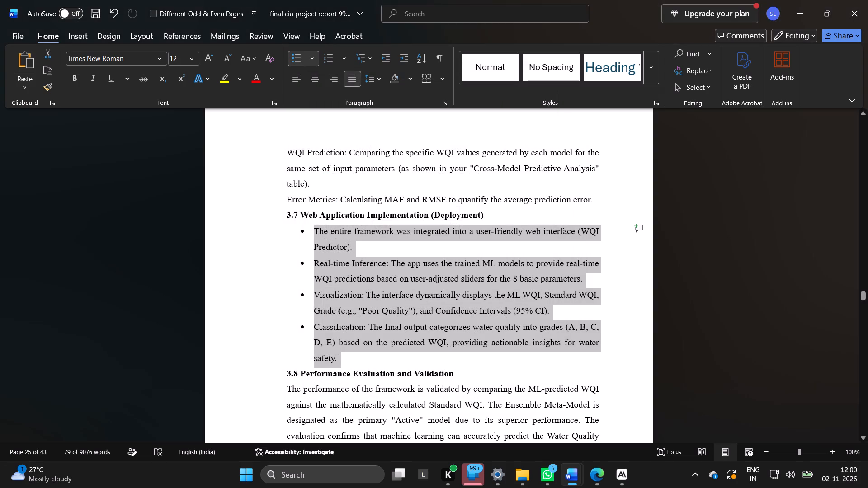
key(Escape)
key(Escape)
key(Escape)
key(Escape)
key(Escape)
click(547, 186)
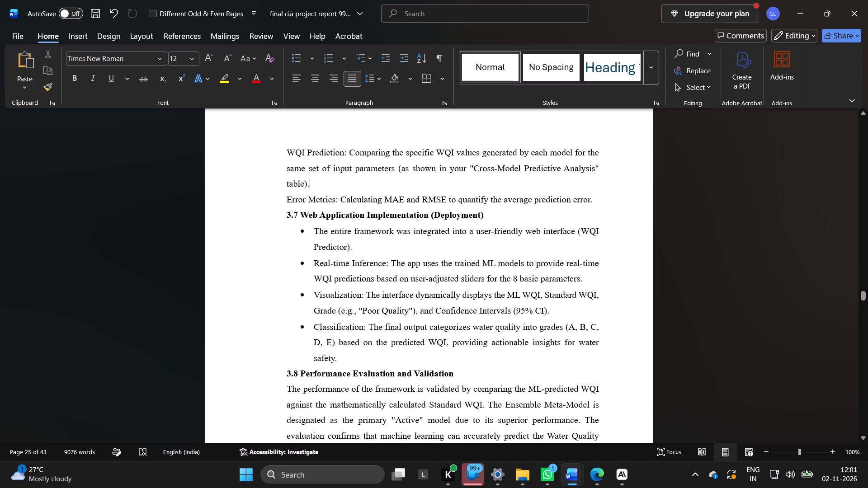
Set Times New Roman, 12 pt as the default font for this document only, working from the section 3.7 text.
drag(346, 357, 271, 221)
click(270, 102)
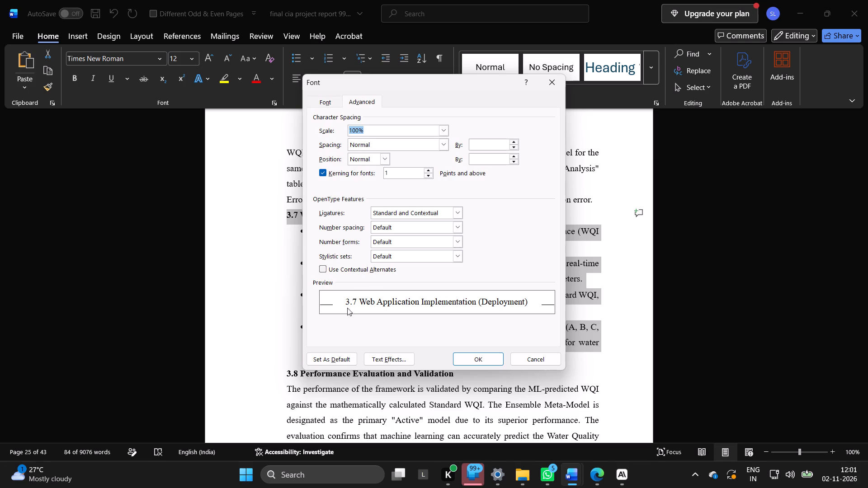
click(329, 360)
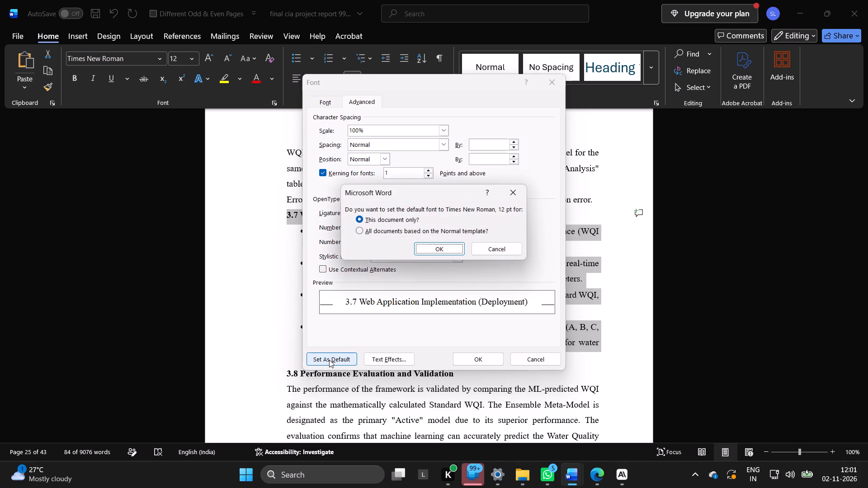
click(432, 246)
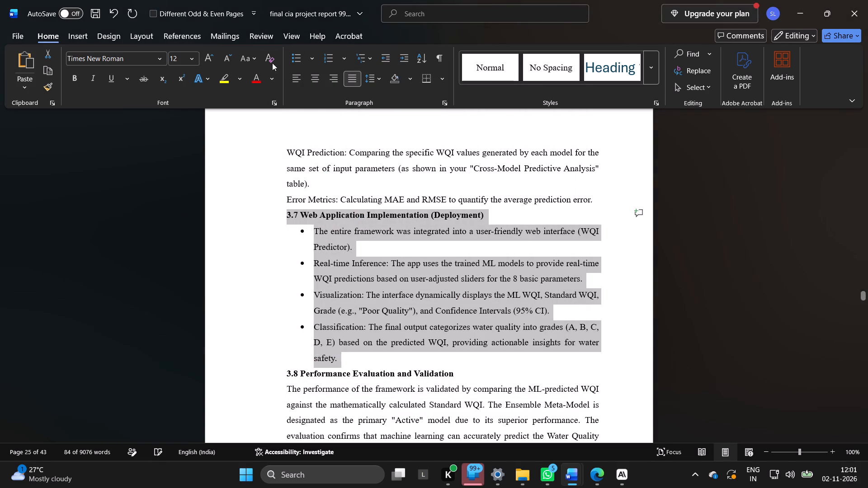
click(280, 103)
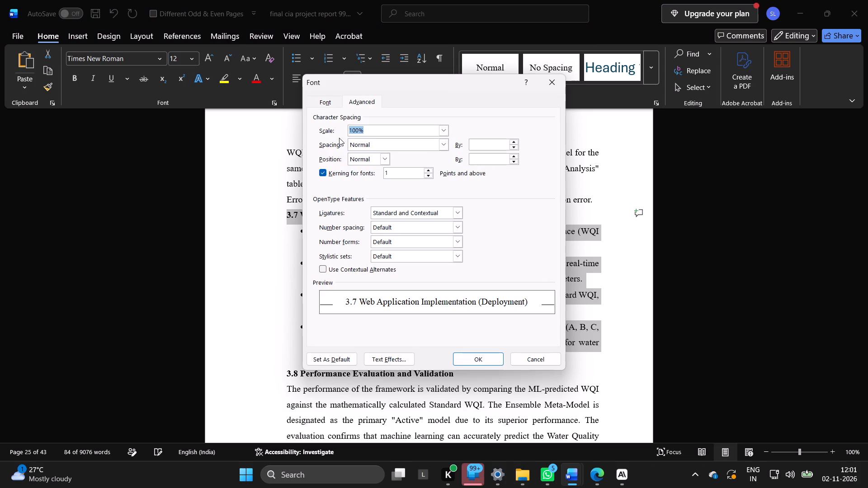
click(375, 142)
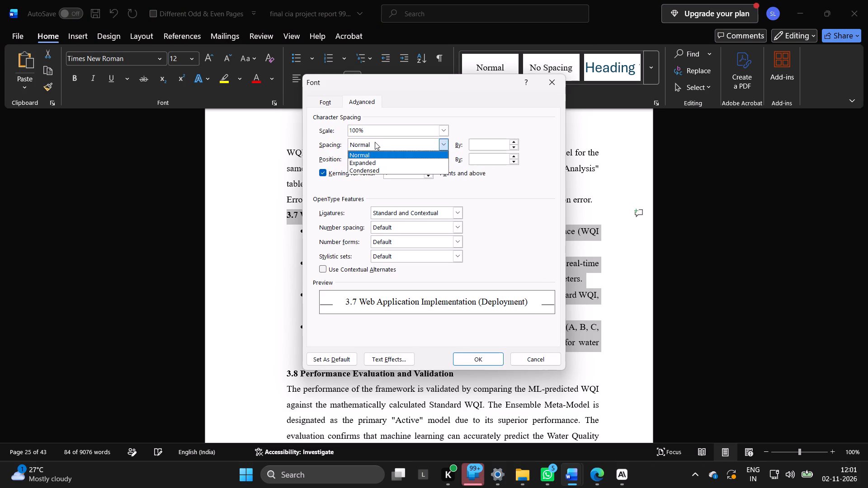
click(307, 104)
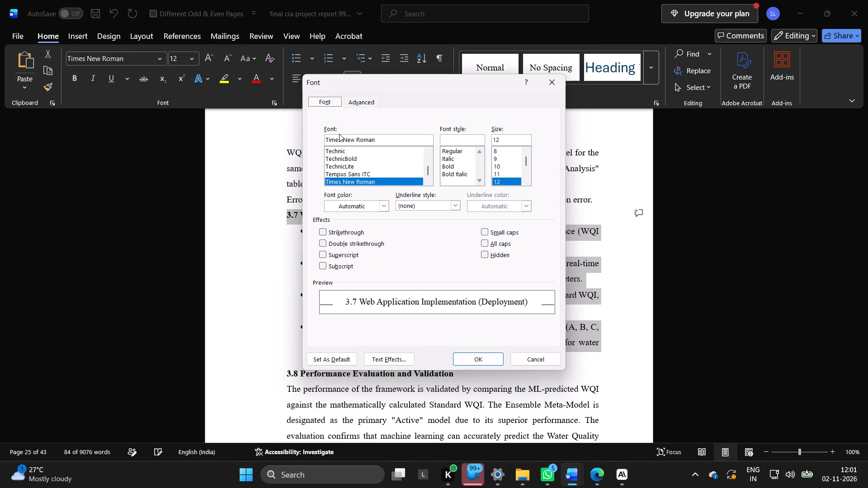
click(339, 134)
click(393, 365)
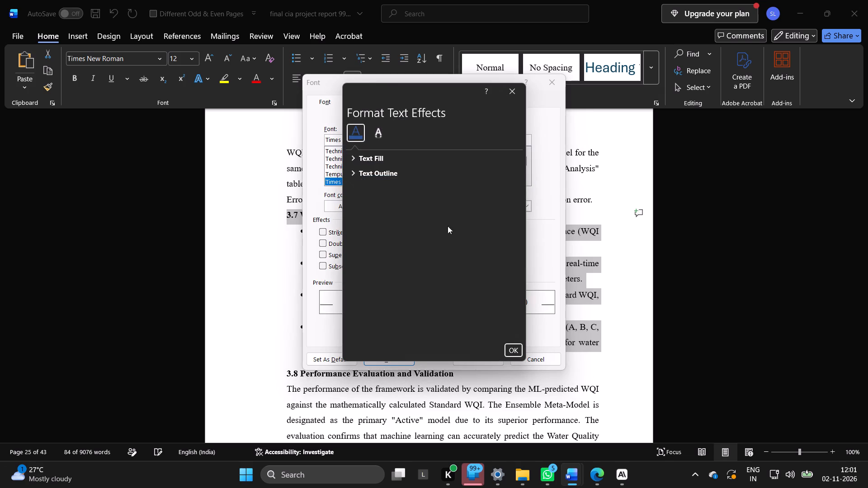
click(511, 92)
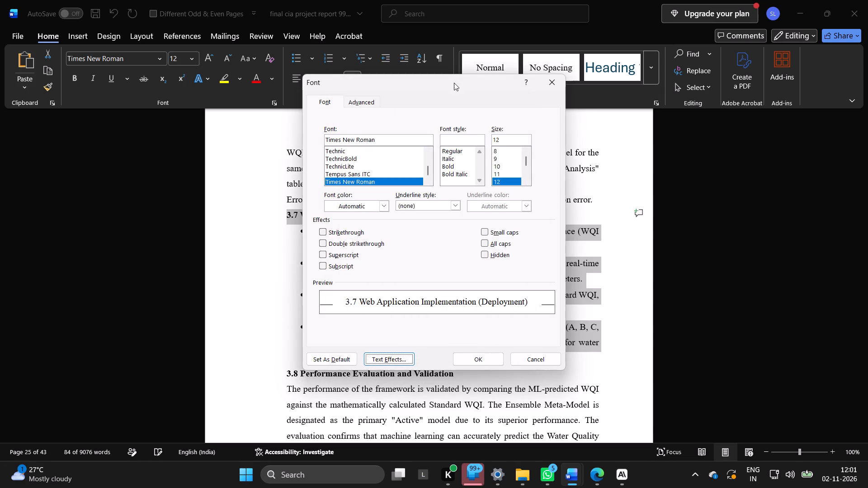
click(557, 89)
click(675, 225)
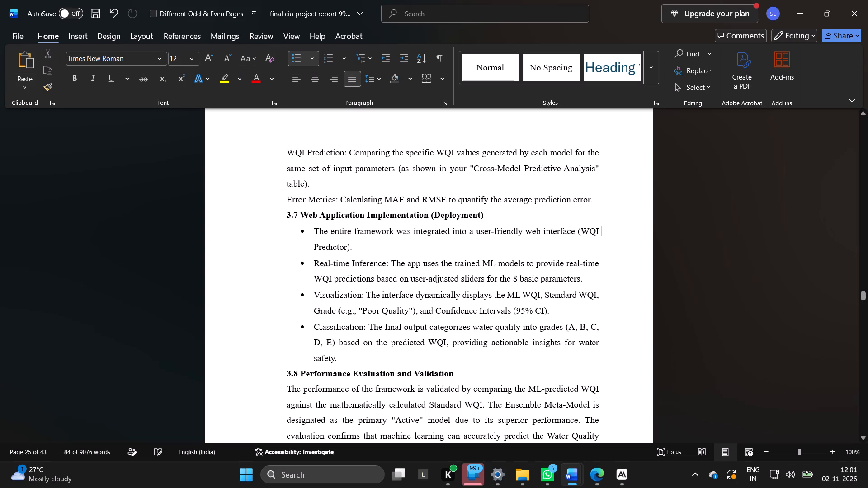
Apply a 0.2 cm hanging indent to the 3.7 Web Application Implementation (Deployment) heading and its four bullets.
drag(337, 362, 262, 230)
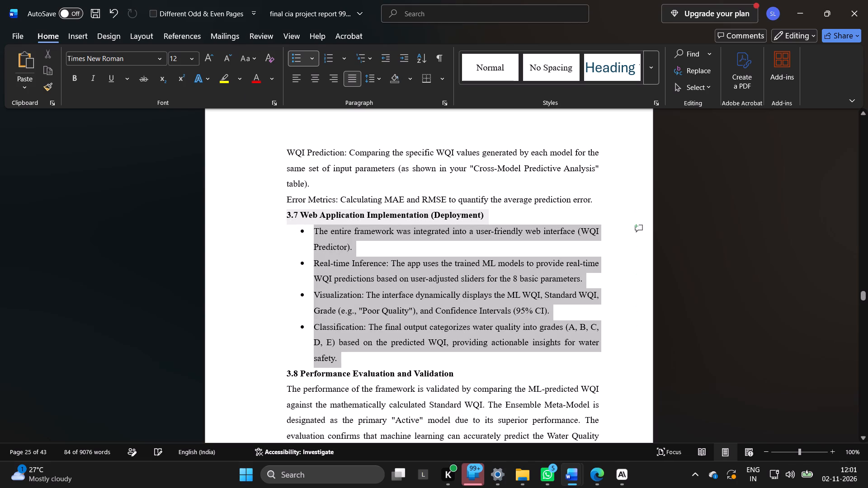
drag(262, 230, 258, 214)
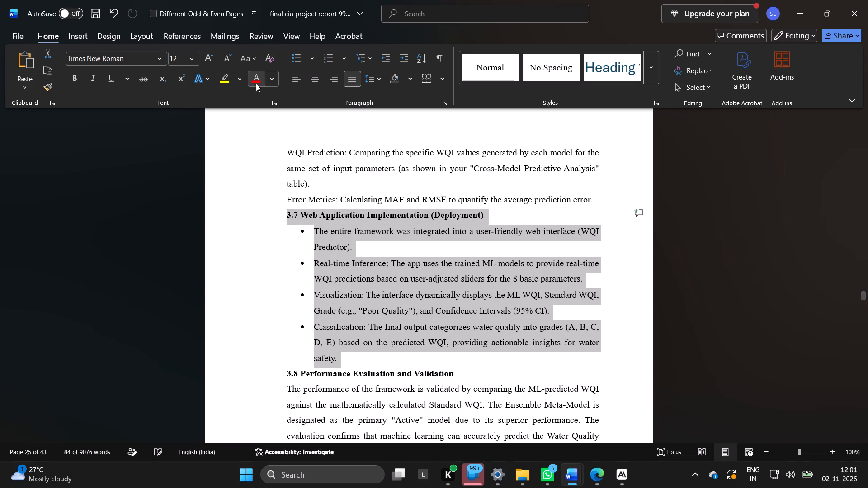
right_click(353, 285)
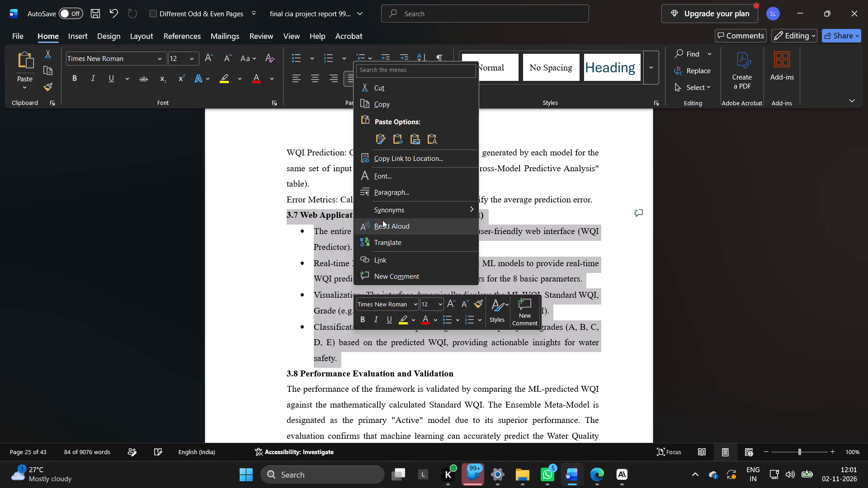
click(387, 197)
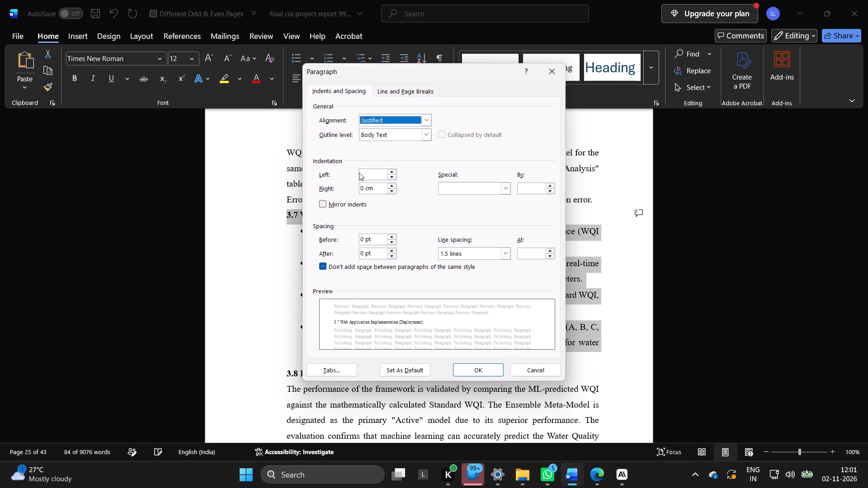
click(477, 188)
click(474, 214)
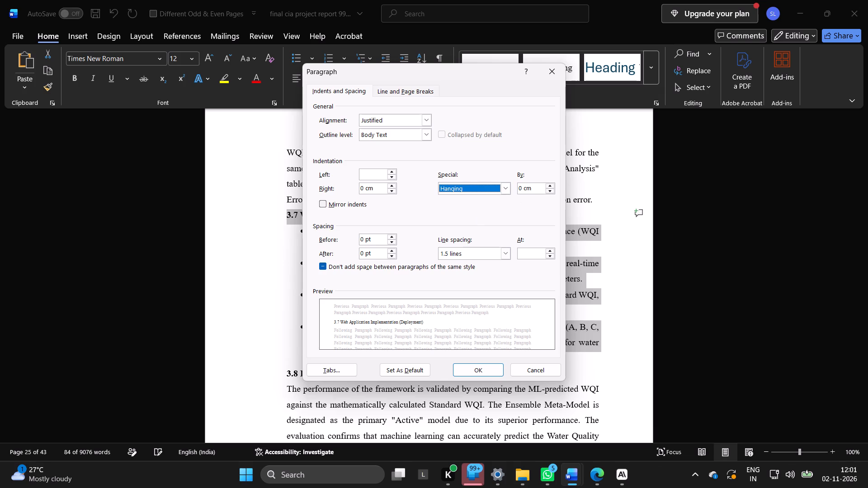
click(533, 191)
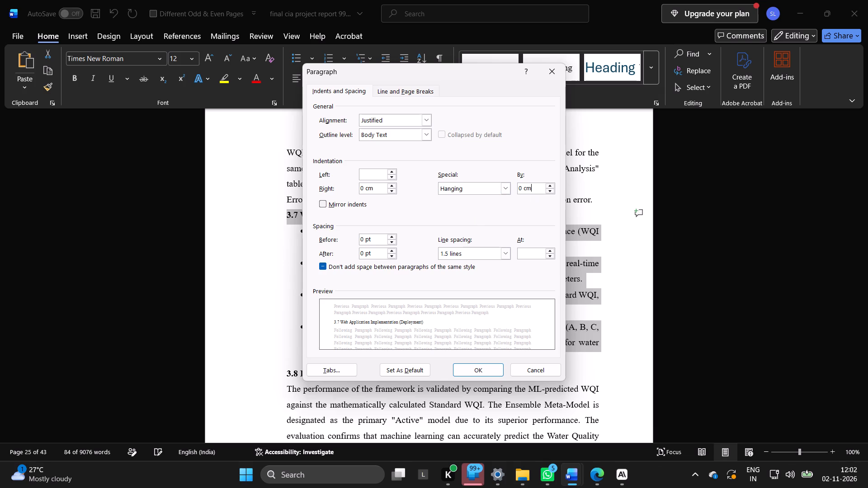
drag(533, 191, 514, 194)
text(00)
key(BackSpace)
text(.2)
click(494, 372)
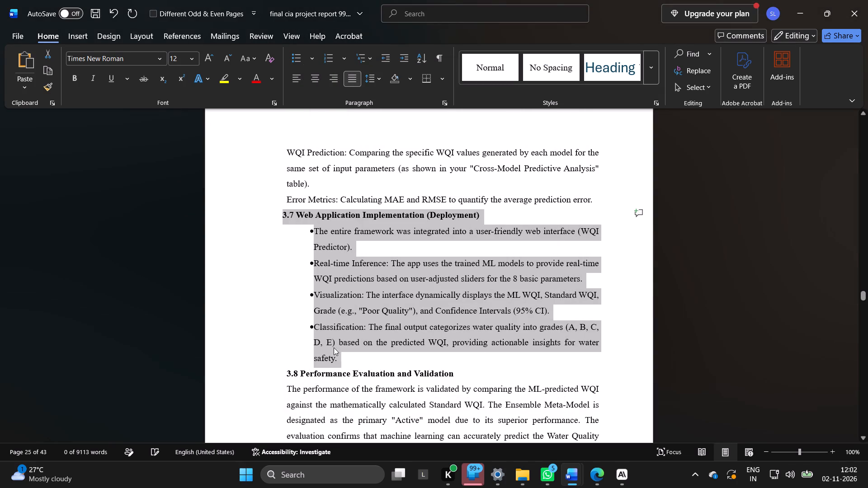
Try to give the section 3.7 heading and bullets a left indent of 0, a first-line indent of 0.3 and 0.8 pt spacing after.
drag(345, 366, 316, 342)
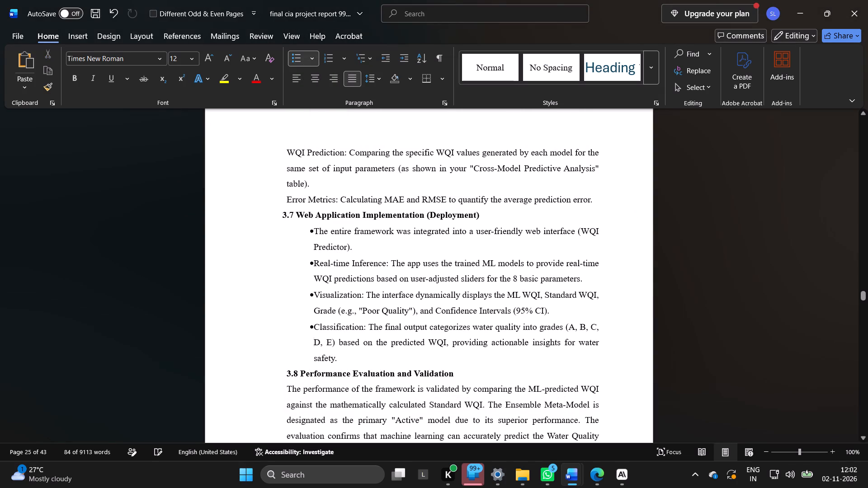
drag(340, 357, 282, 207)
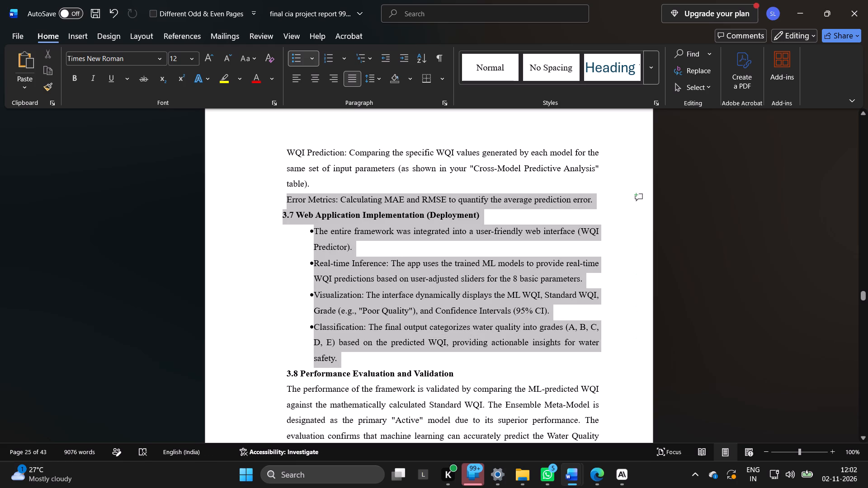
drag(282, 207, 280, 213)
right_click(365, 253)
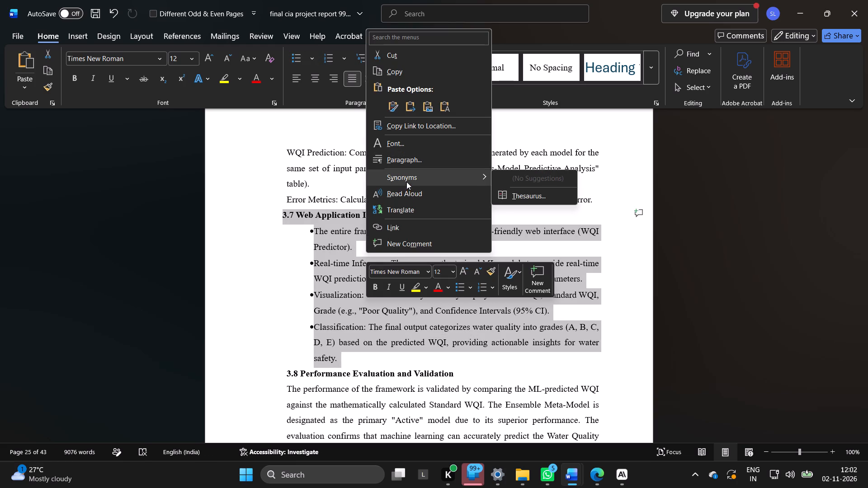
click(405, 168)
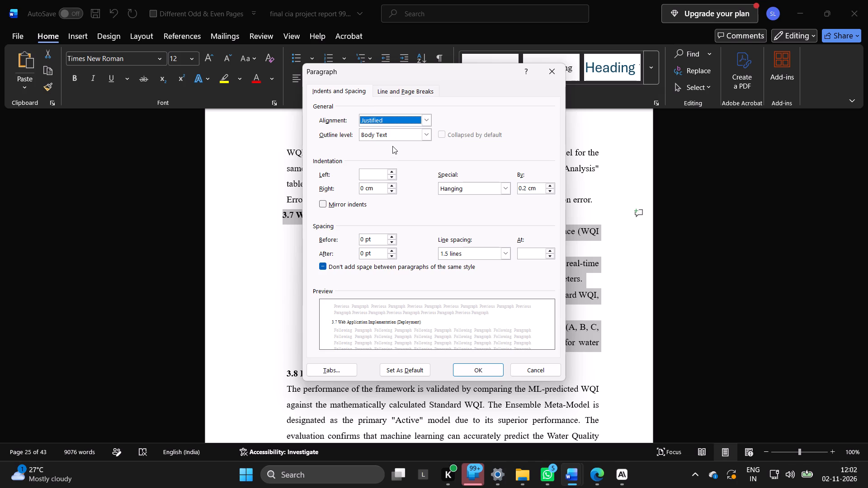
click(418, 134)
click(418, 134)
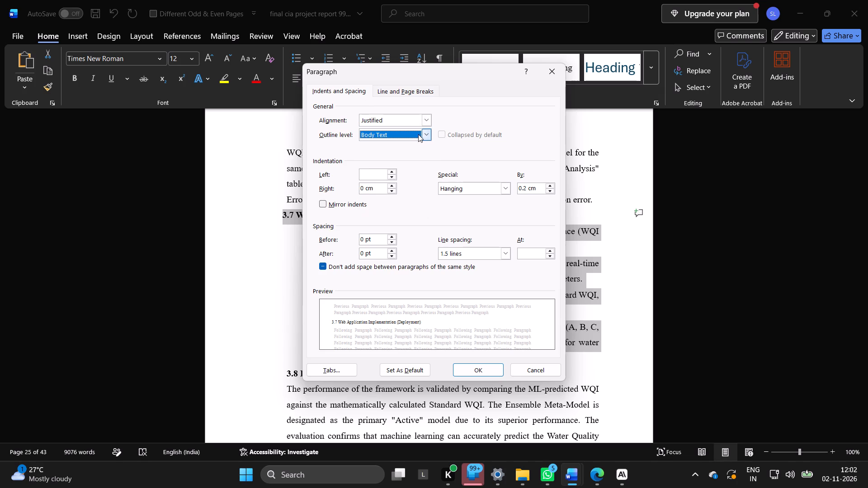
click(383, 177)
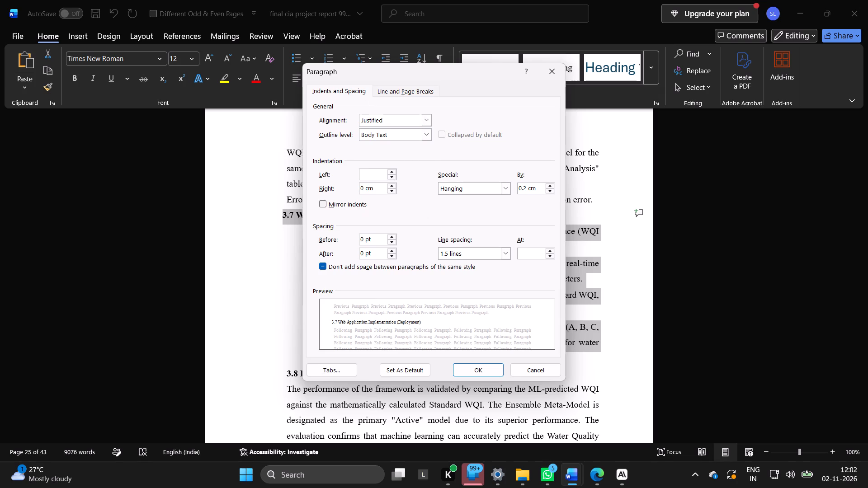
key(0)
click(371, 253)
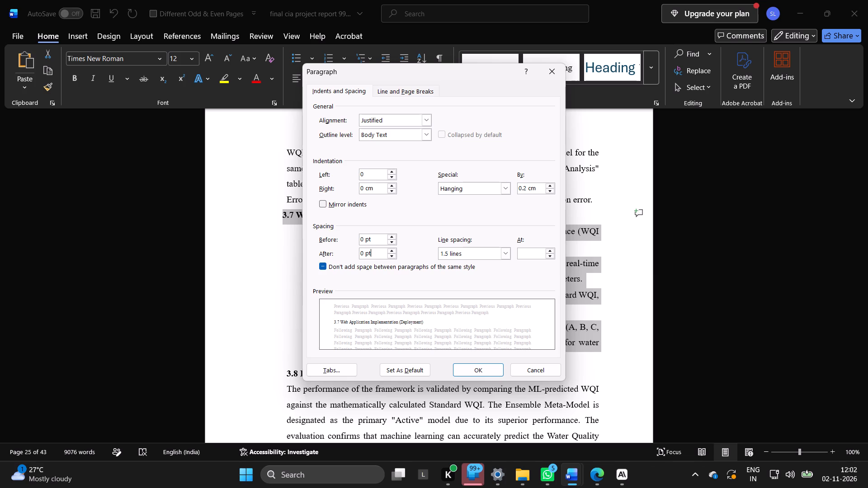
key(Left)
key(Left)
text(.8)
drag(541, 187, 505, 197)
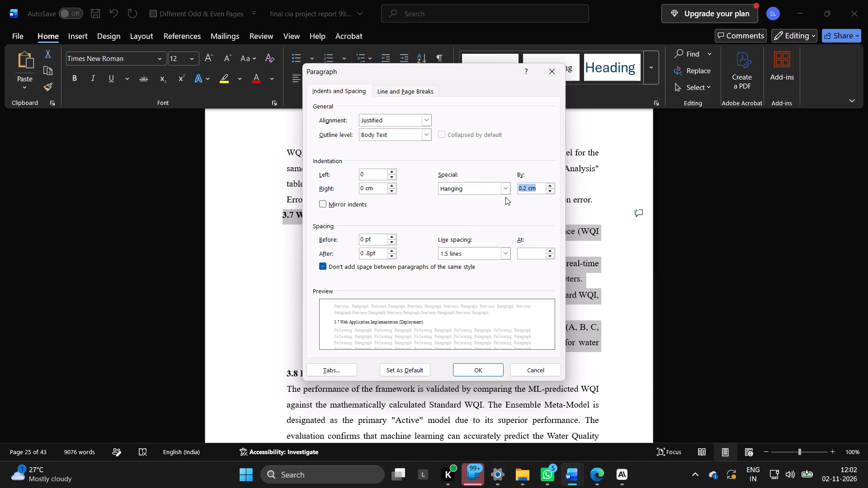
key(1)
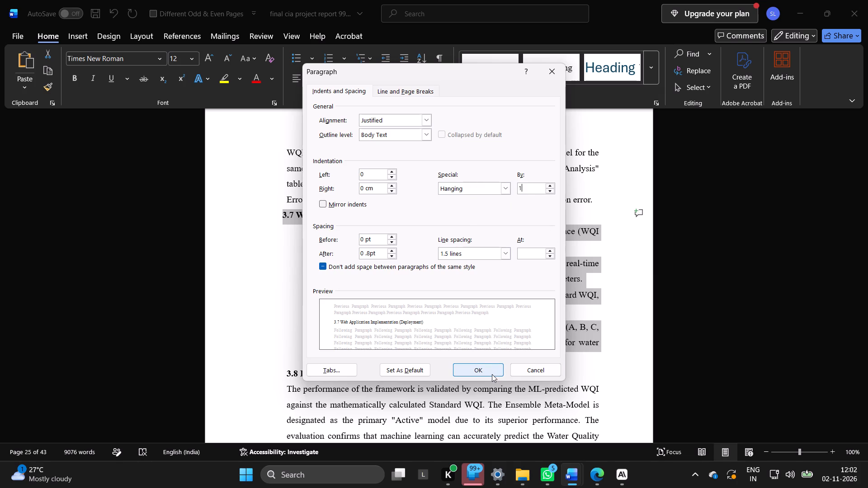
key(BackSpace)
text(0.3)
click(470, 368)
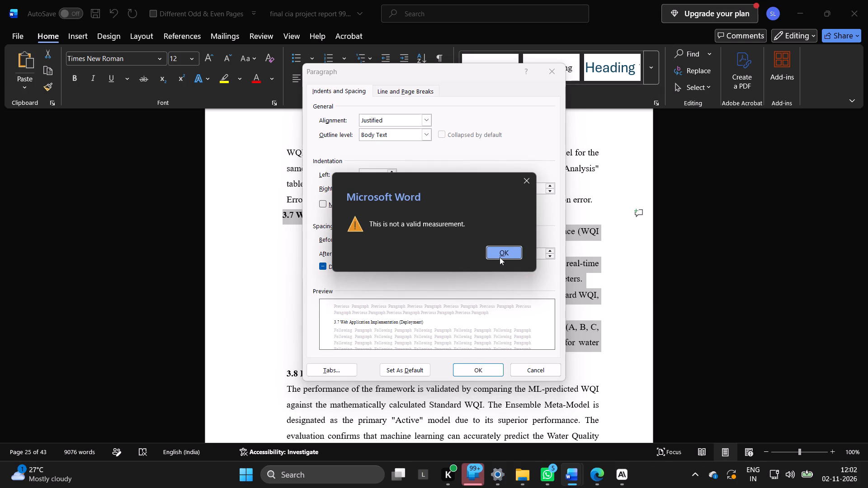
click(500, 253)
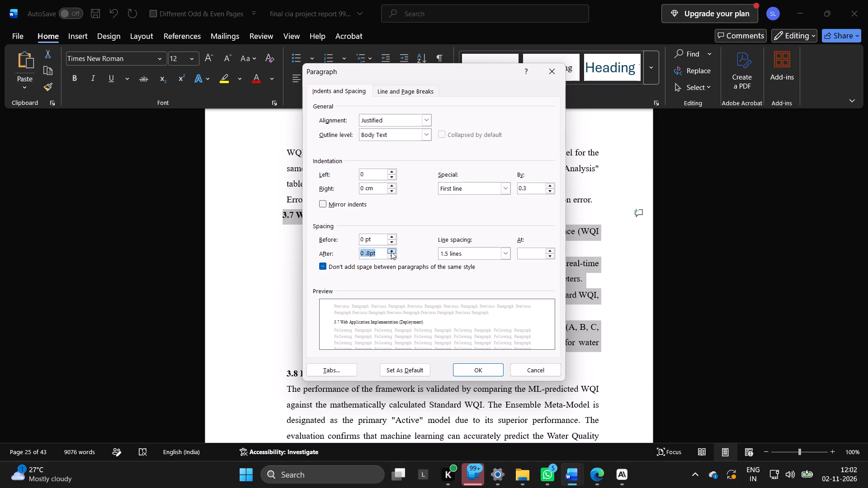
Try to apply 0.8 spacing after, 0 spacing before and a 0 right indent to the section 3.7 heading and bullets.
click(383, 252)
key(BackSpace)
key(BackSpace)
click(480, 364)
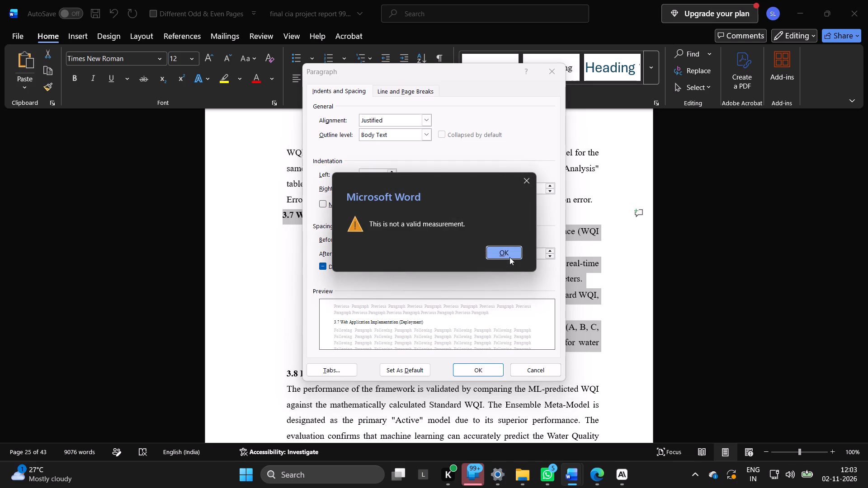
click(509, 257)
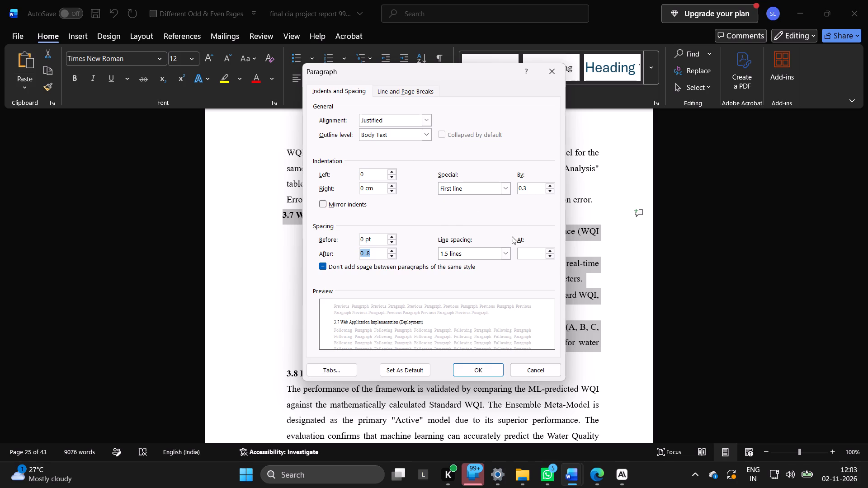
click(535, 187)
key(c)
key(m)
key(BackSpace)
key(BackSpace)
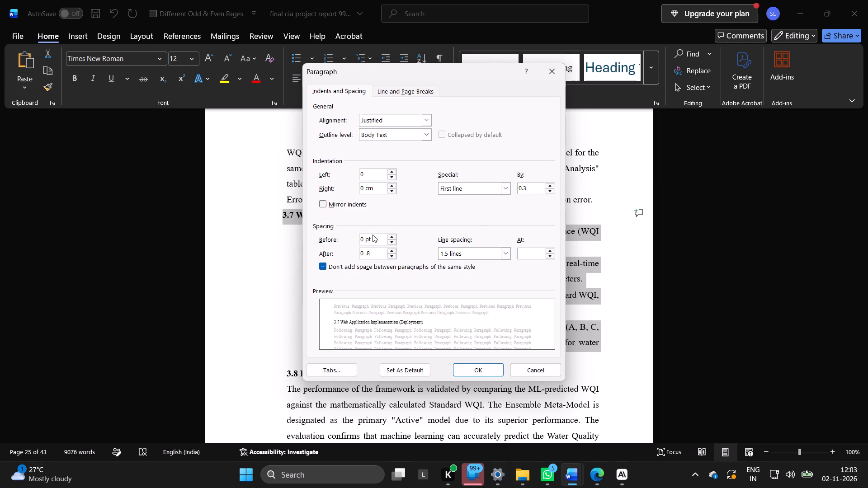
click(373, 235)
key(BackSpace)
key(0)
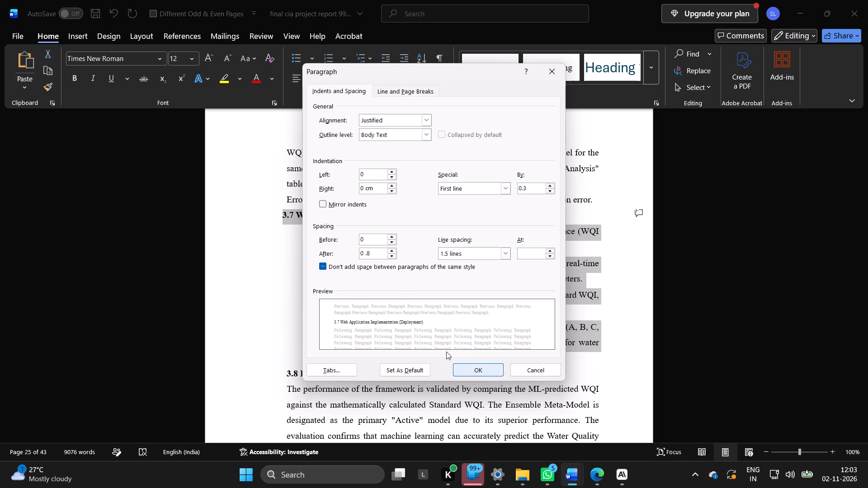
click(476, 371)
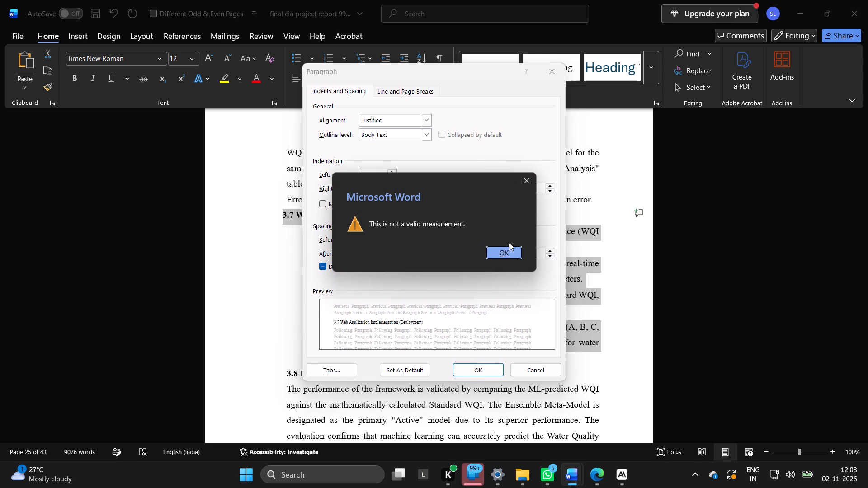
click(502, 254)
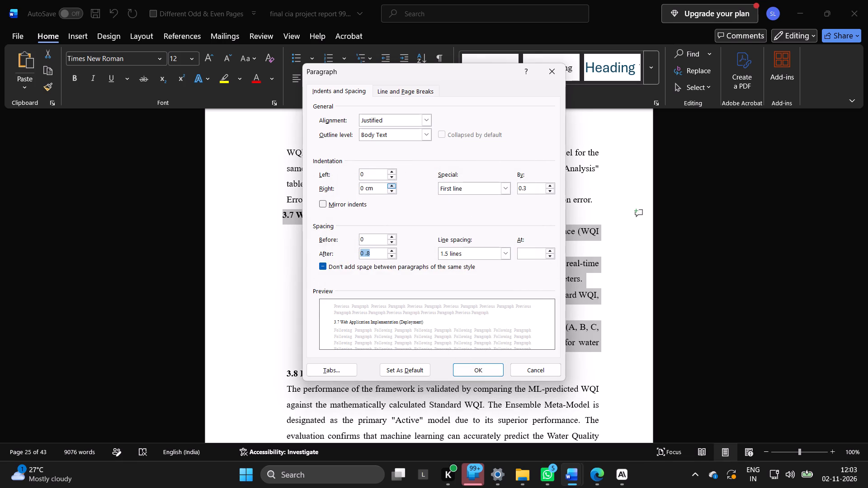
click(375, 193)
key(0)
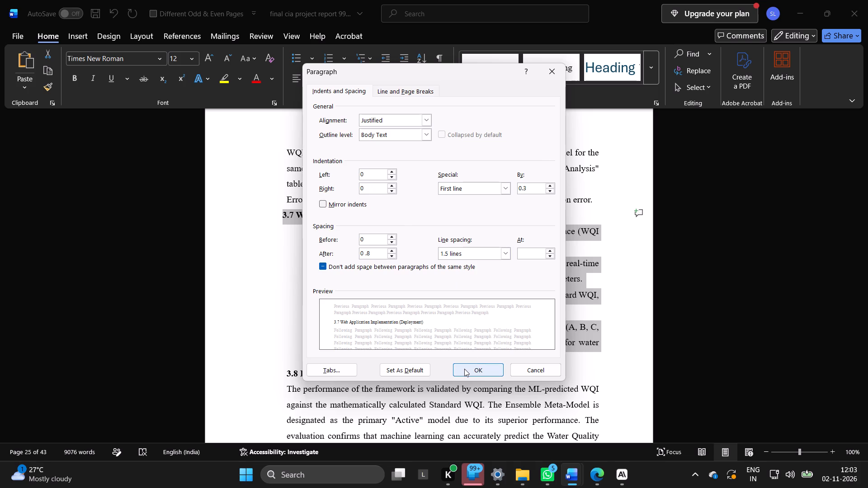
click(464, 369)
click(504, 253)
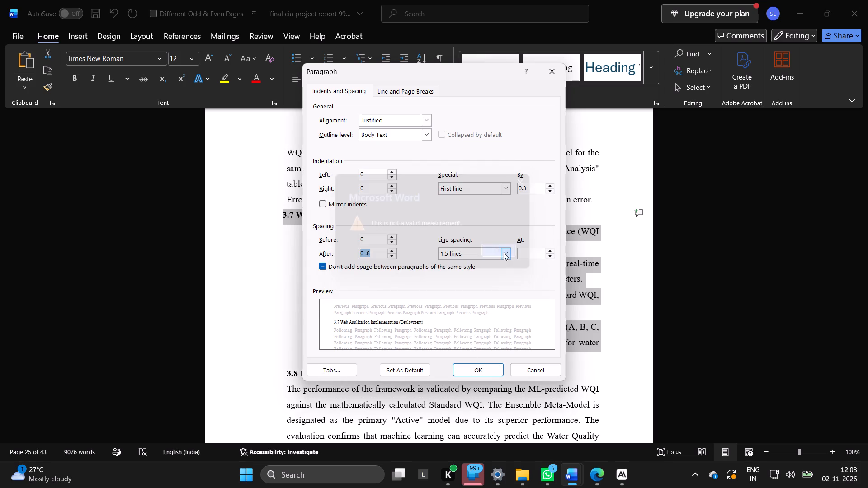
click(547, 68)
Set a 0.5 cm hanging indent for the 3.7 Web Application Implementation (Deployment) heading and its four bullets.
click(393, 298)
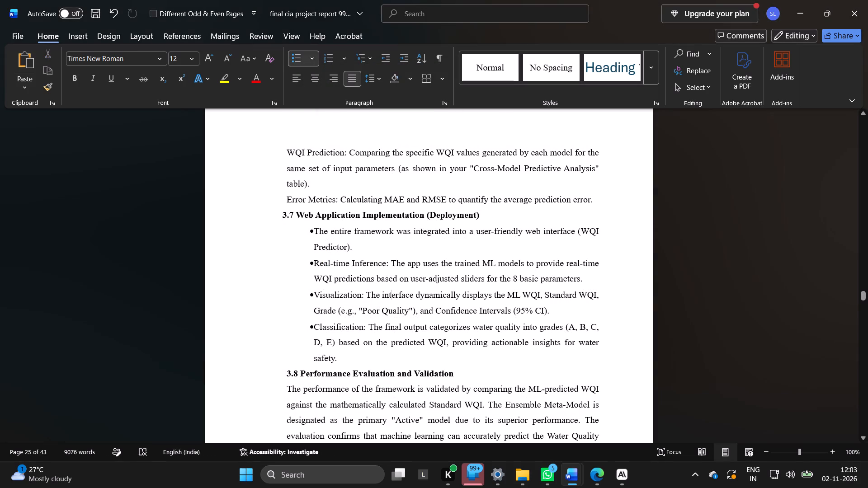
drag(343, 359, 280, 225)
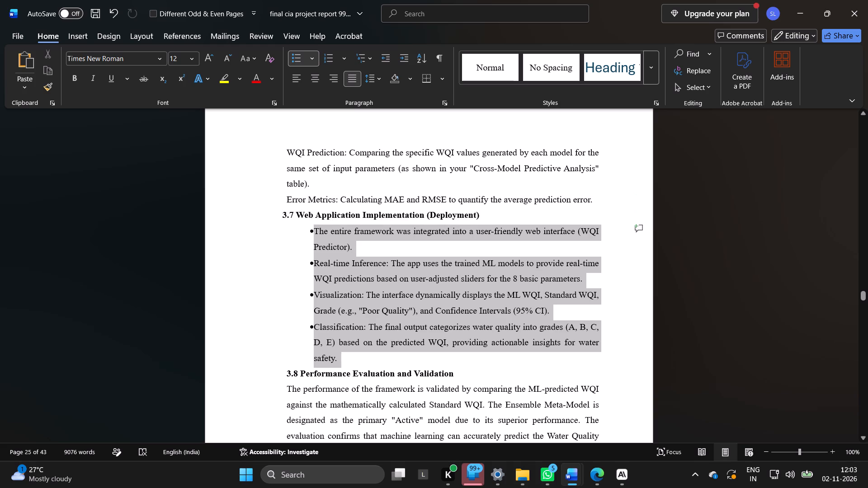
drag(280, 225, 278, 209)
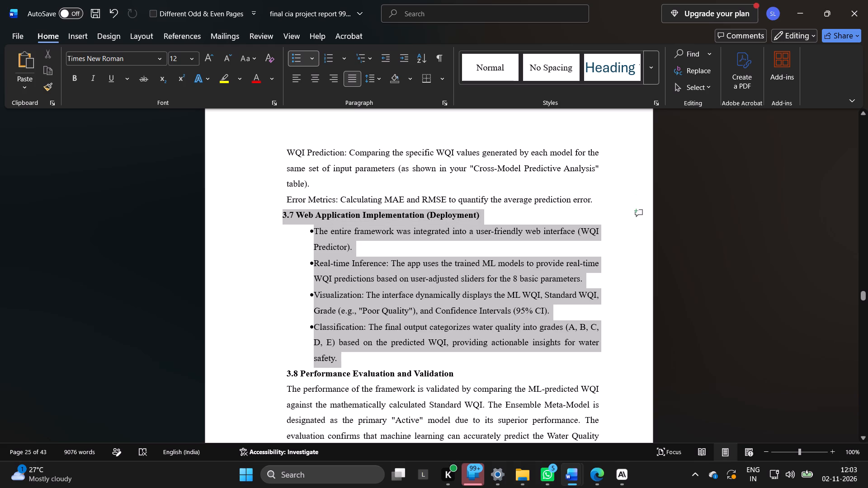
drag(278, 209, 278, 212)
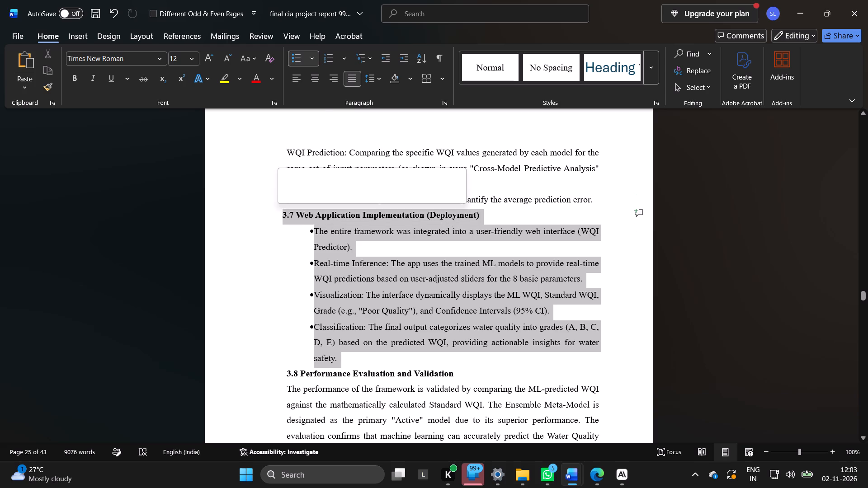
right_click(412, 226)
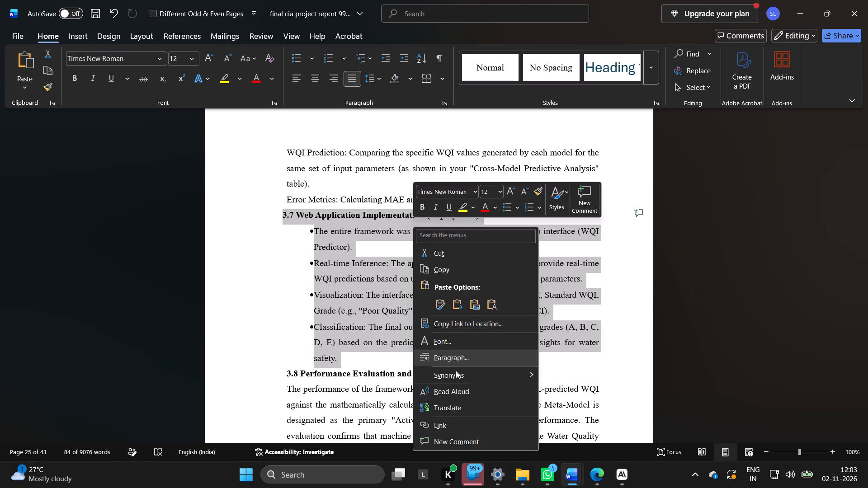
click(458, 365)
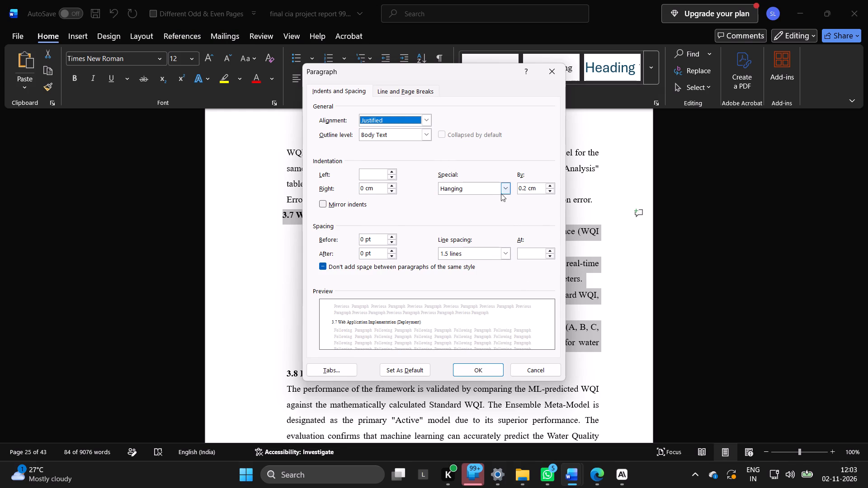
click(533, 190)
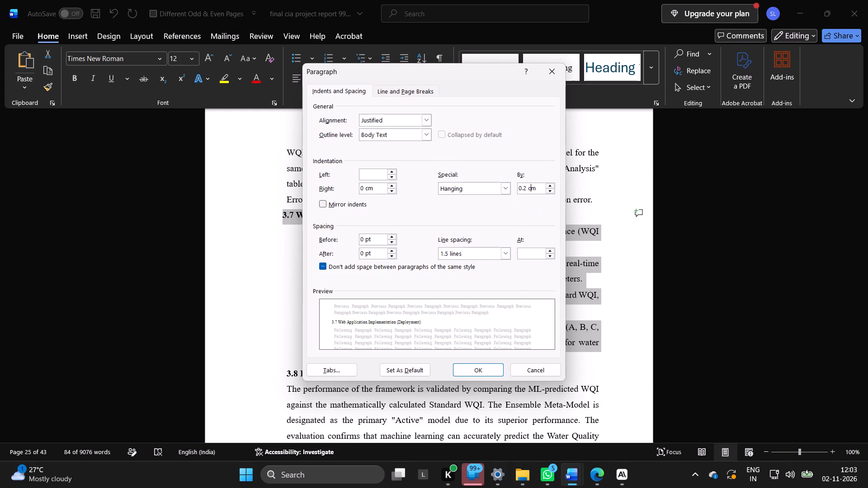
key(BackSpace)
key(BackSpace)
key(BackSpace)
key(5)
key(c)
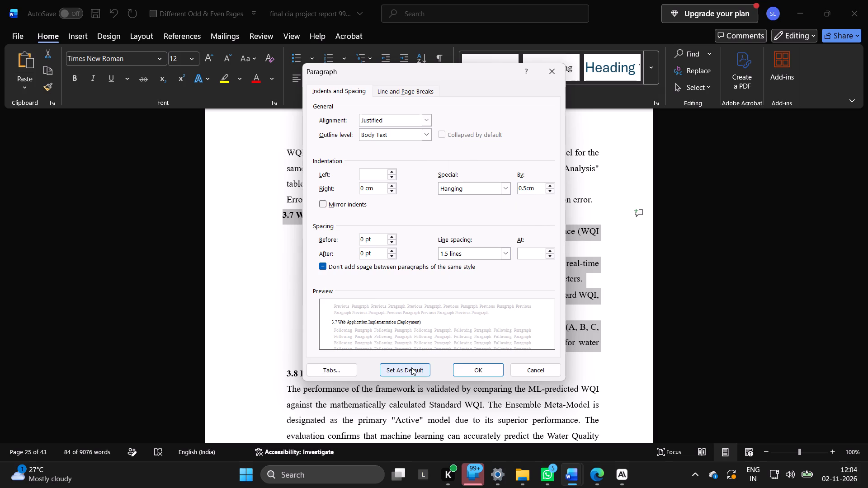
click(482, 361)
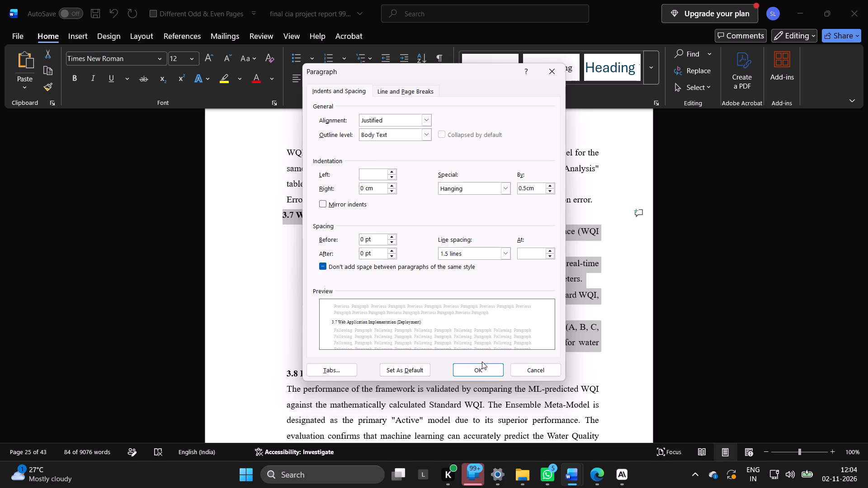
click(482, 375)
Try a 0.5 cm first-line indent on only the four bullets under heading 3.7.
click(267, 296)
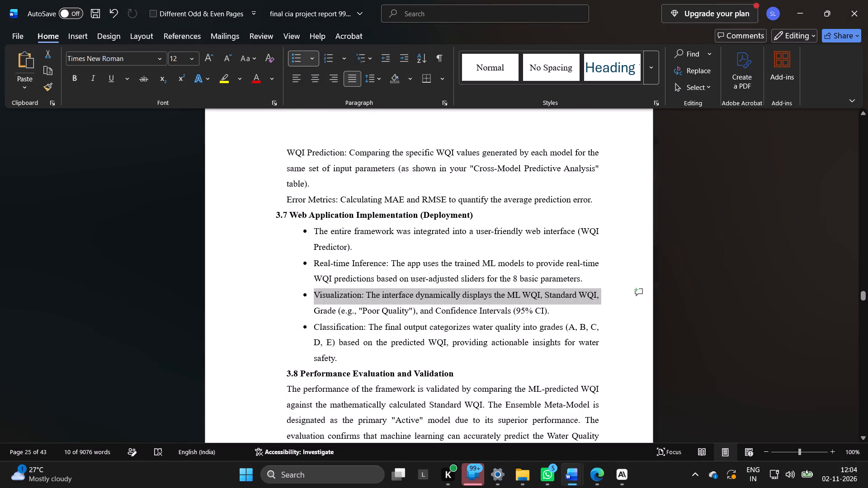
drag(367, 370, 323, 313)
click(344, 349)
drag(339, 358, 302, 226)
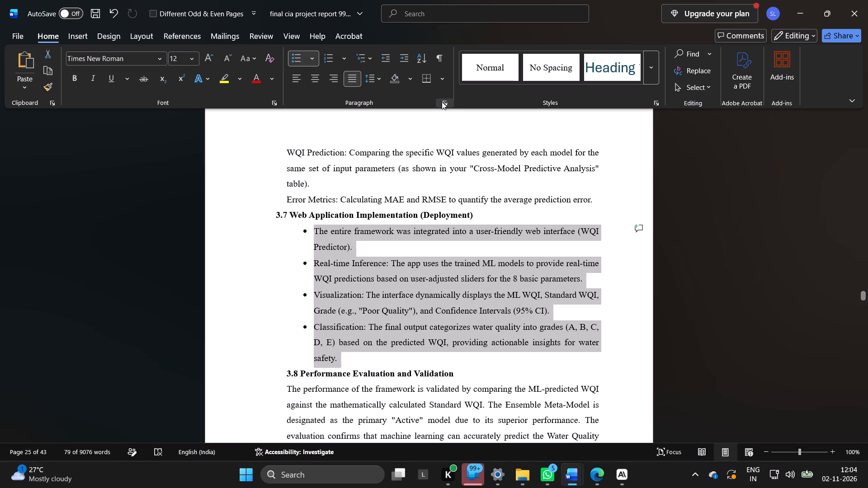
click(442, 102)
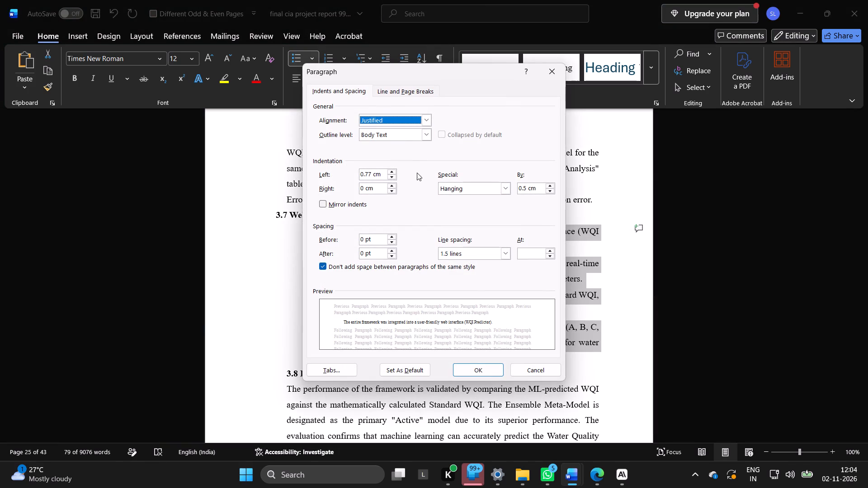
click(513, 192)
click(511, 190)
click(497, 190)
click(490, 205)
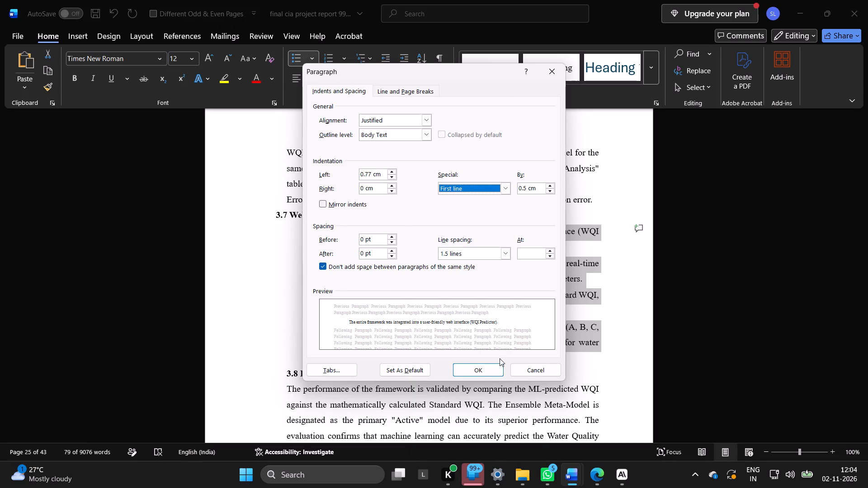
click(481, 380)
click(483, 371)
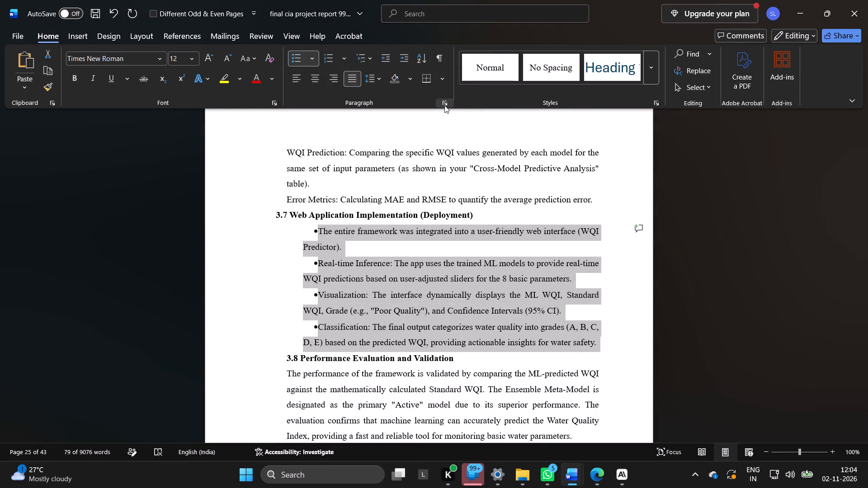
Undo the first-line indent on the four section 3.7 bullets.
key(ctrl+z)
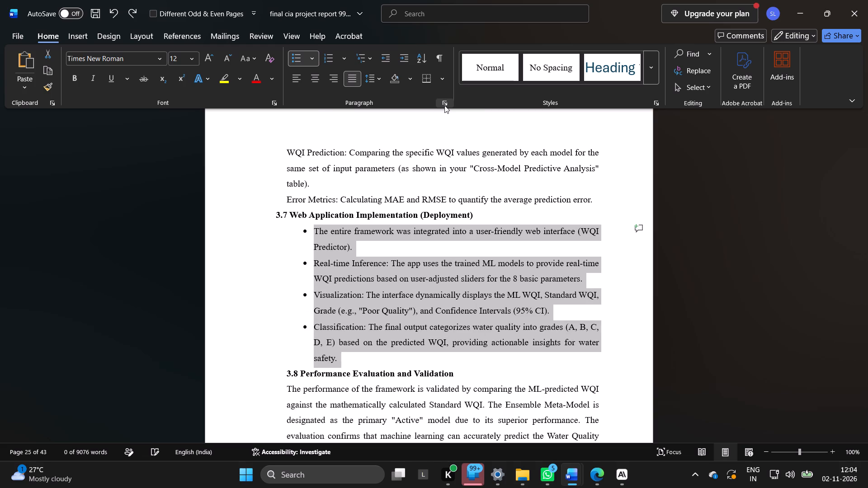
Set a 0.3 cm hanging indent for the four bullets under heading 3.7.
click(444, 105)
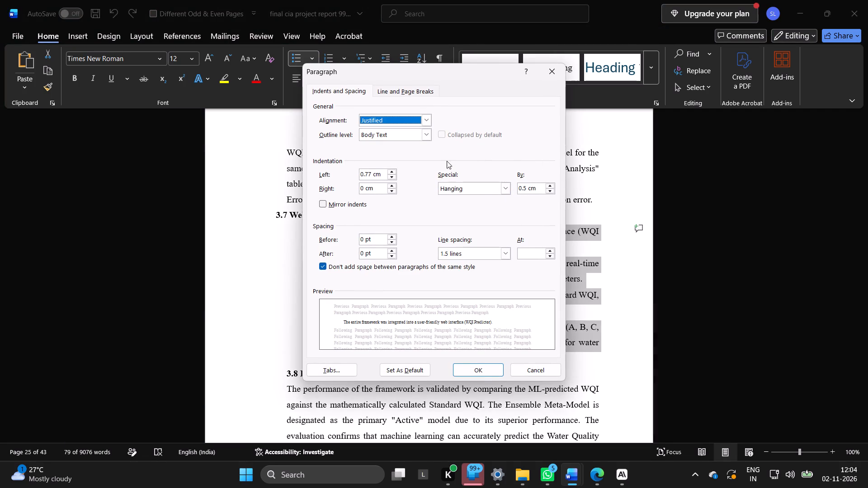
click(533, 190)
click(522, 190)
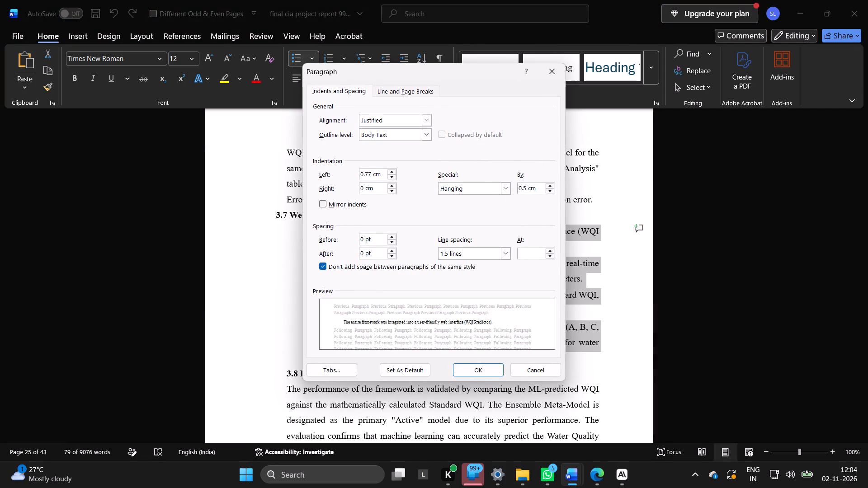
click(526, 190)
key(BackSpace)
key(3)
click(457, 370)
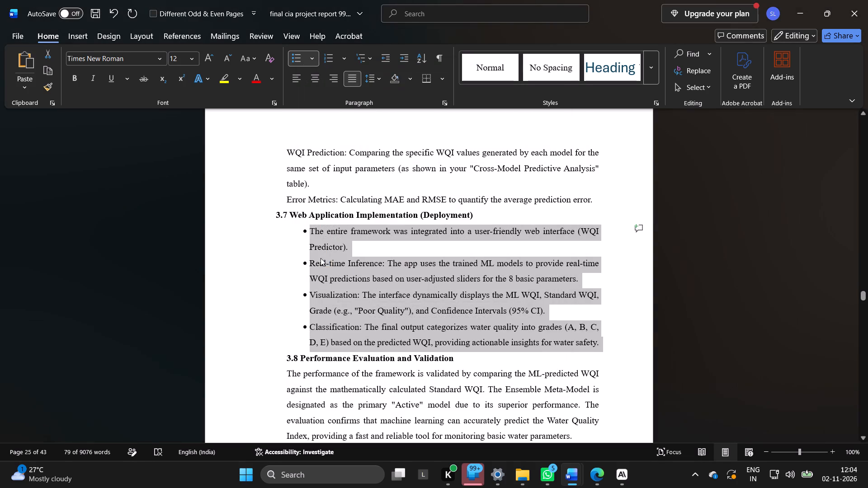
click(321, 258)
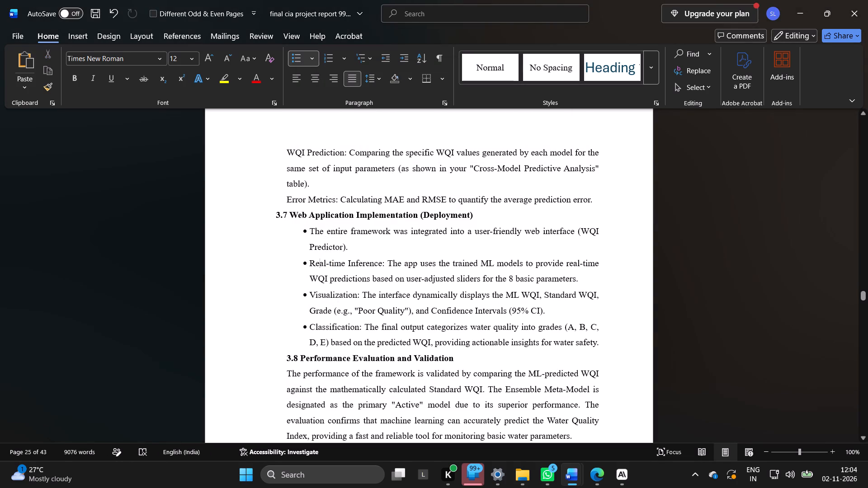
Set the hanging indent of the four bullets under heading 3.7 Web Application Implementation (Deployment) to 0.4 cm.
click(295, 237)
drag(287, 229, 484, 356)
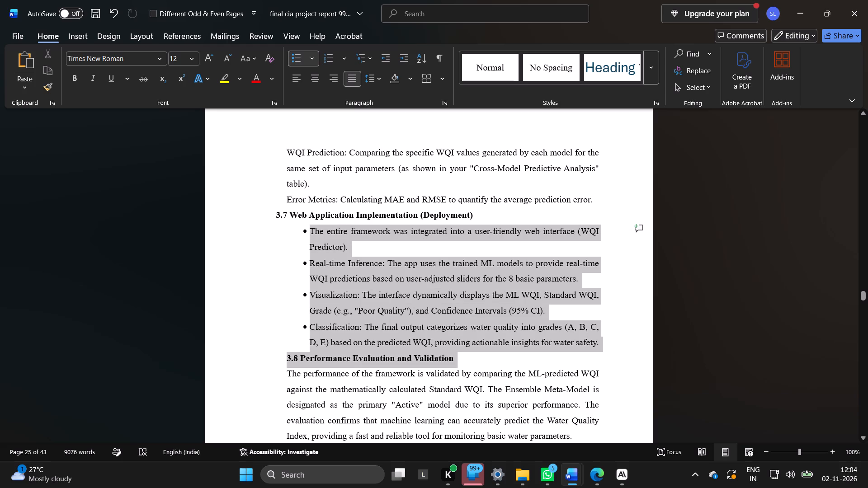
drag(484, 356, 615, 347)
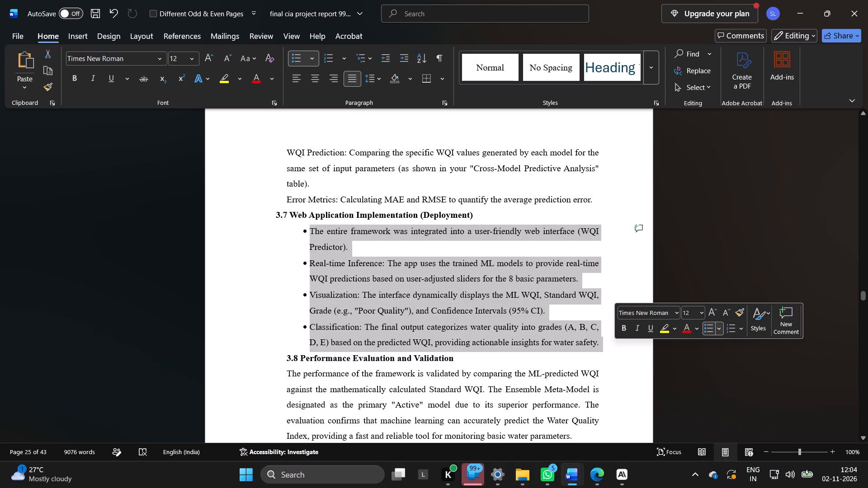
click(443, 104)
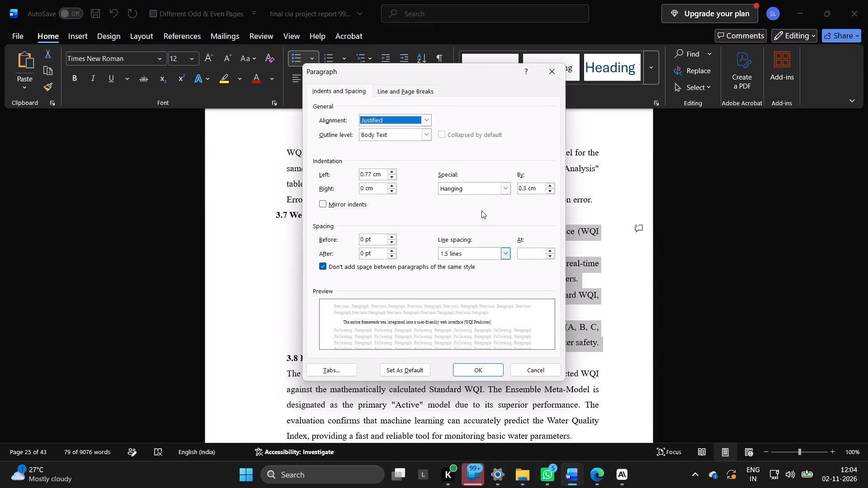
click(533, 190)
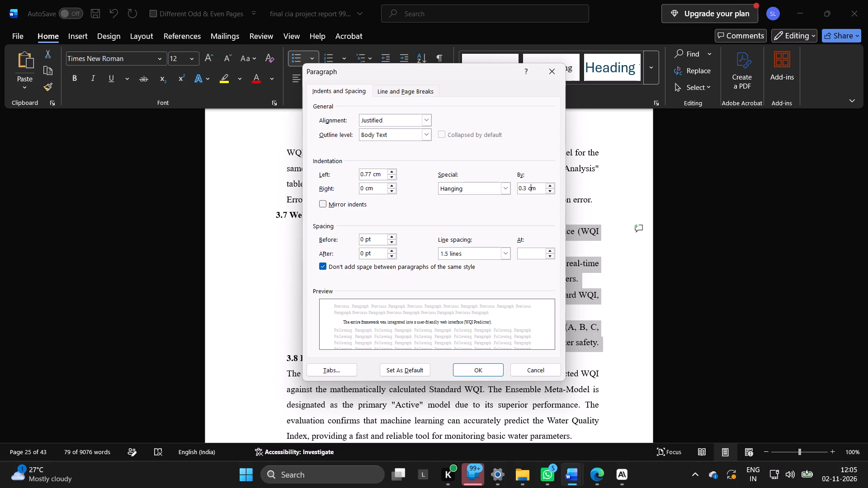
click(530, 191)
key(Left)
key(Left)
key(BackSpace)
key(BackSpace)
key(BackSpace)
key(4)
key(BackSpace)
text(0.4)
click(477, 374)
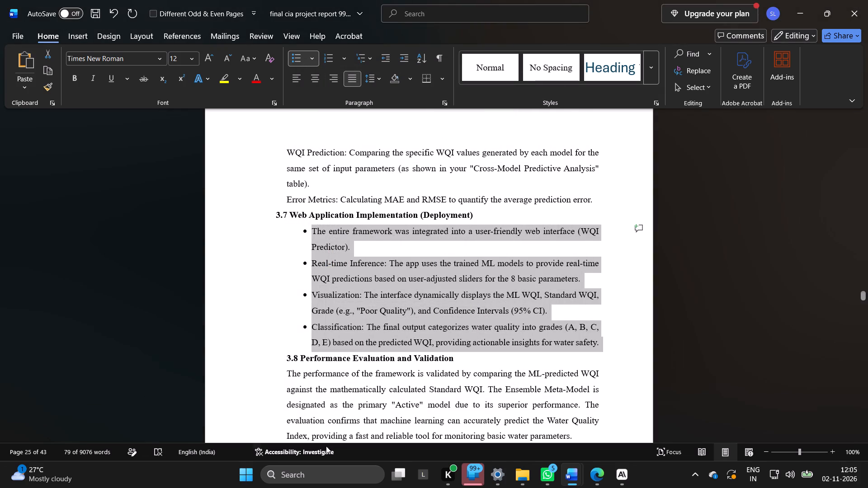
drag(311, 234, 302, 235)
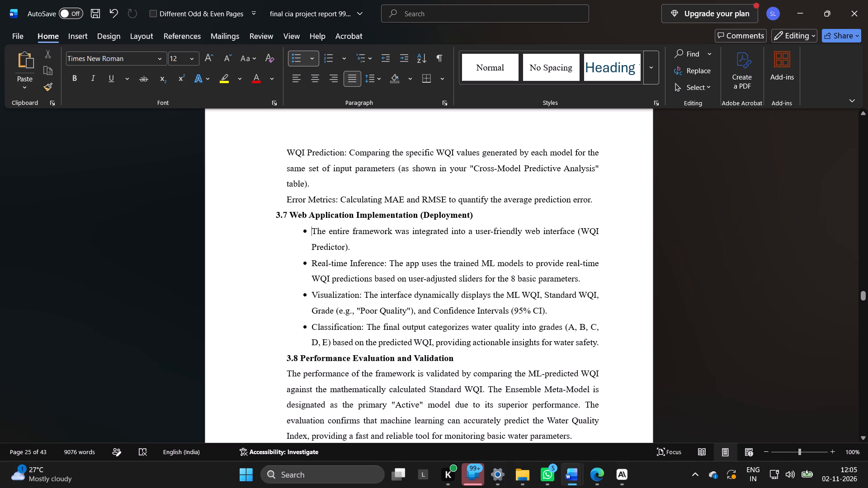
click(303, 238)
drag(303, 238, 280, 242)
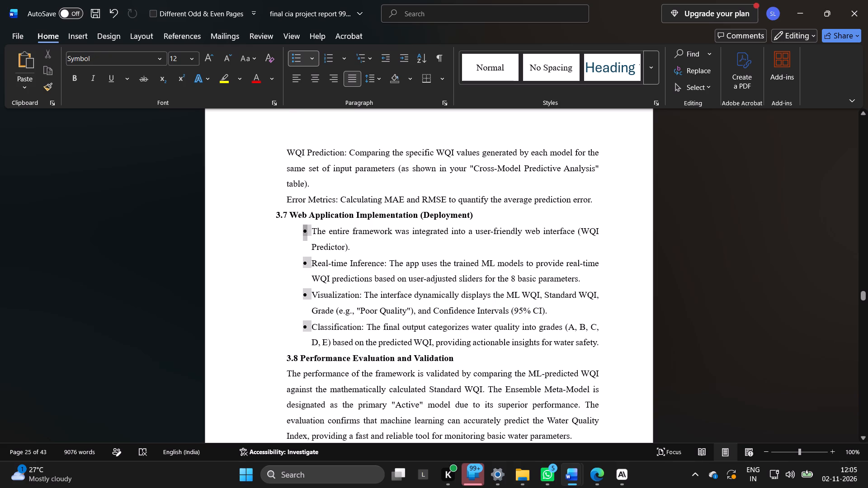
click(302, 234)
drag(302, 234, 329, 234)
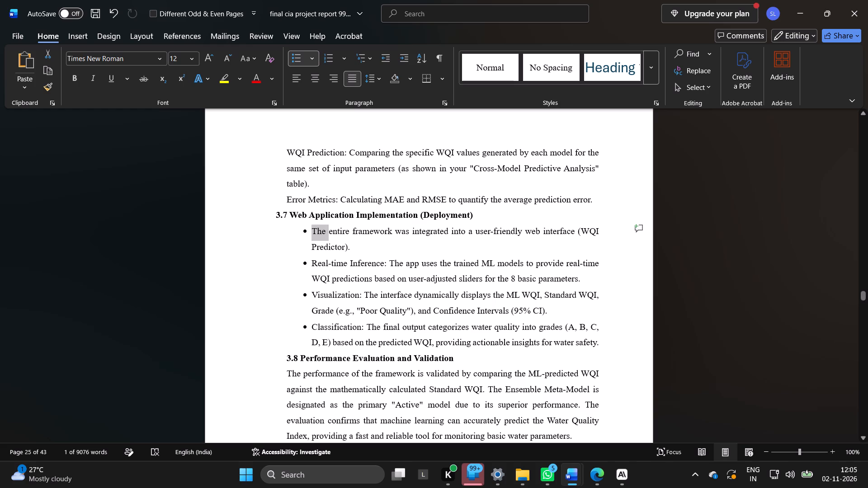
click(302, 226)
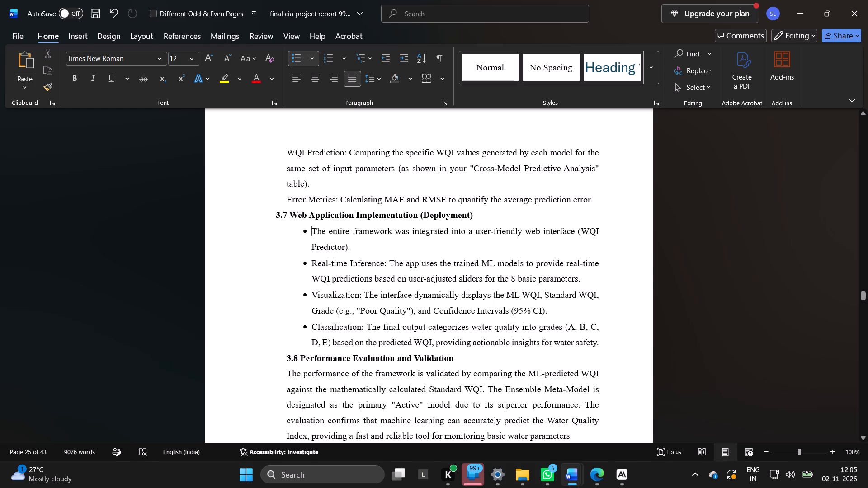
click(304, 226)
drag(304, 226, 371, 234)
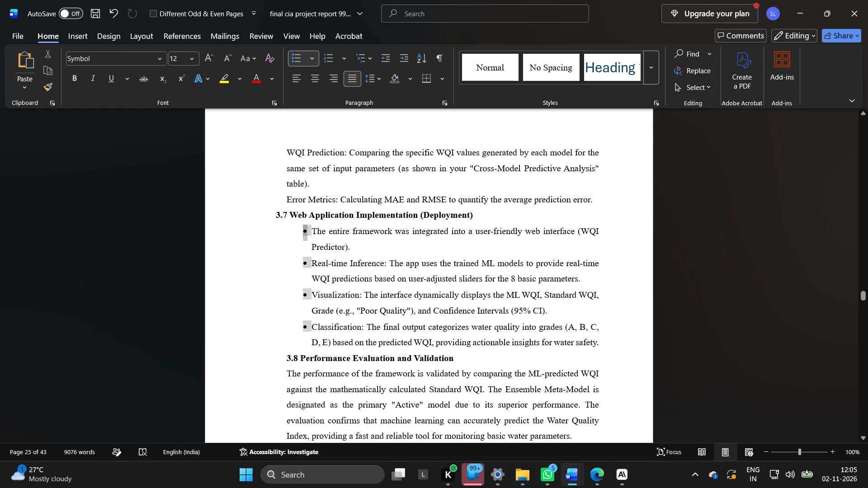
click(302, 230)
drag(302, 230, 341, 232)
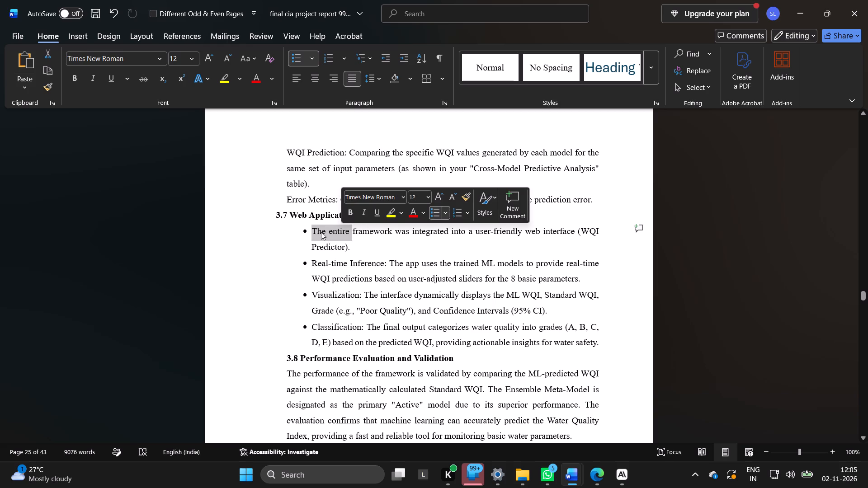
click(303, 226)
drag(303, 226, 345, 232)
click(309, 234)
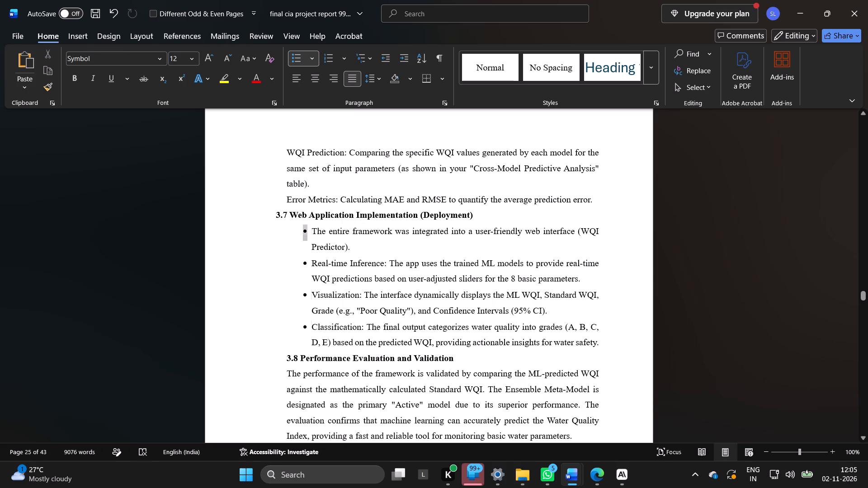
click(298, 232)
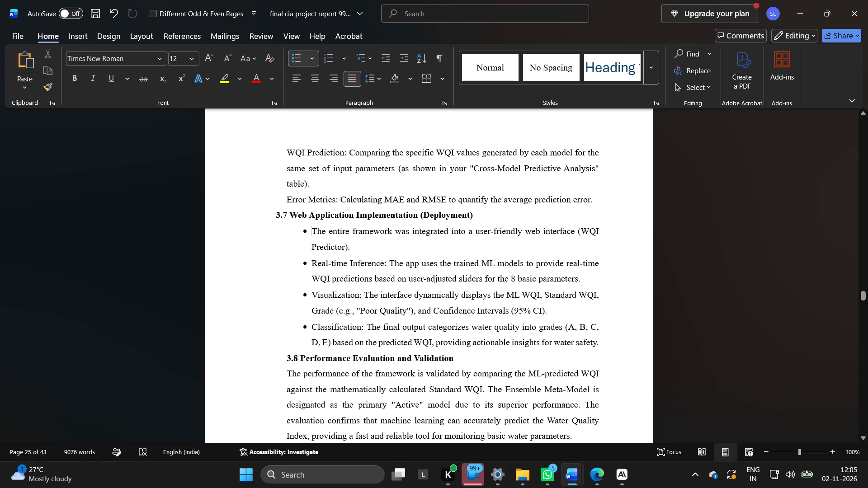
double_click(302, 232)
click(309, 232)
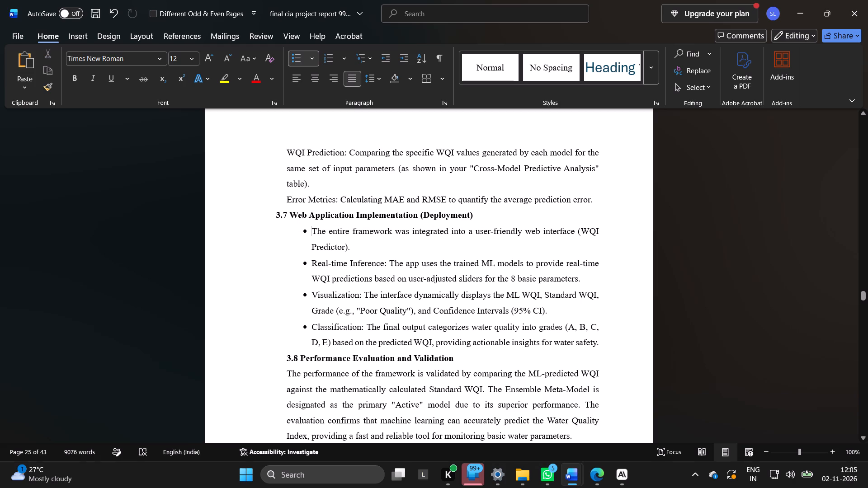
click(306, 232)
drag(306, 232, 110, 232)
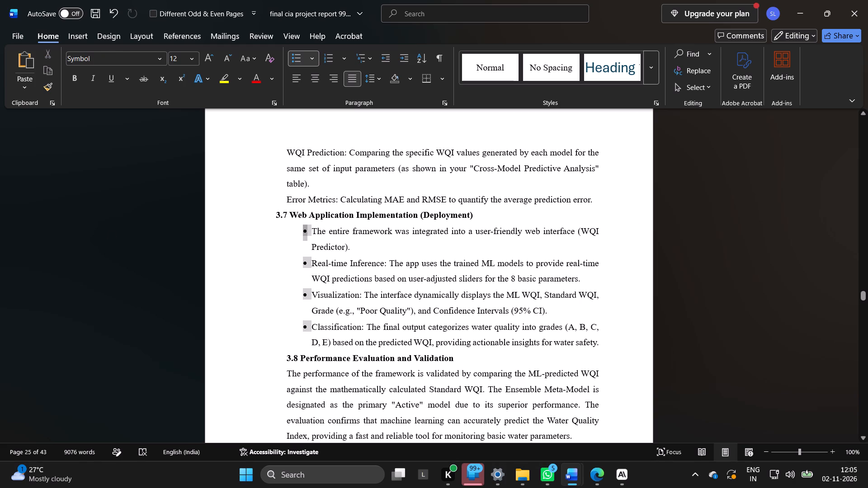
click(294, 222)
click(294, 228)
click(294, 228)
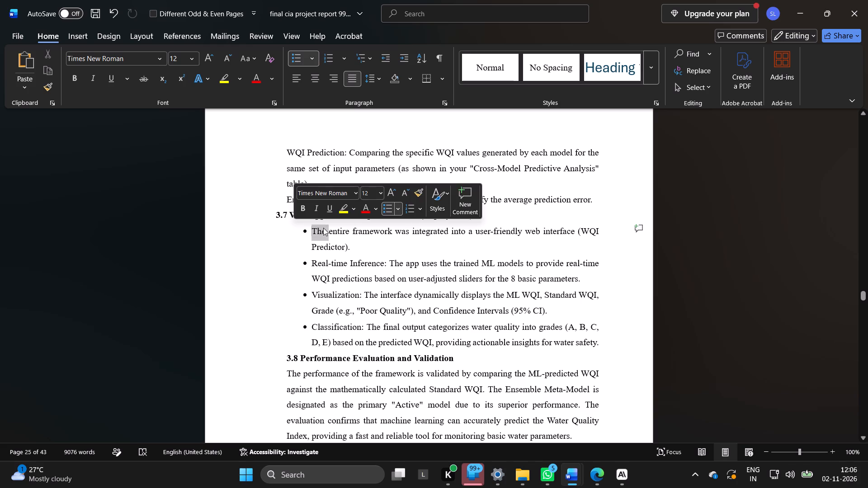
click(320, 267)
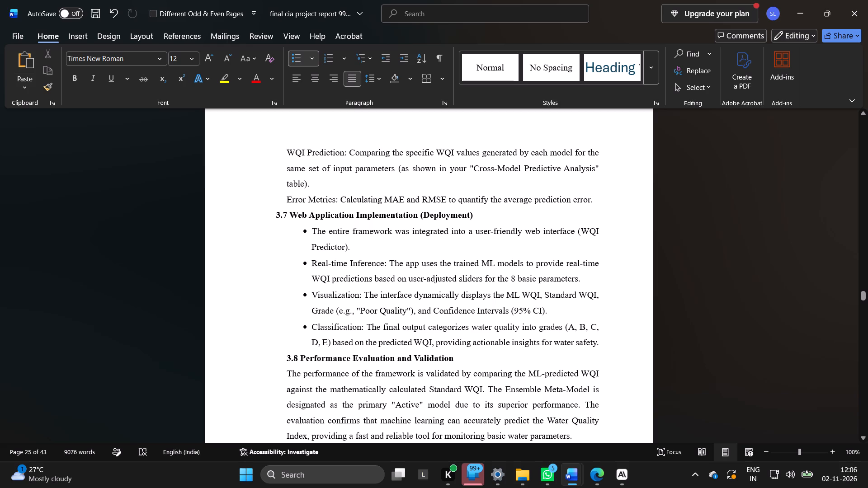
Insert a blank line above heading 3.9 Web Application Code and Implementation to push it onto the following page.
scroll(347, 348, down, 3)
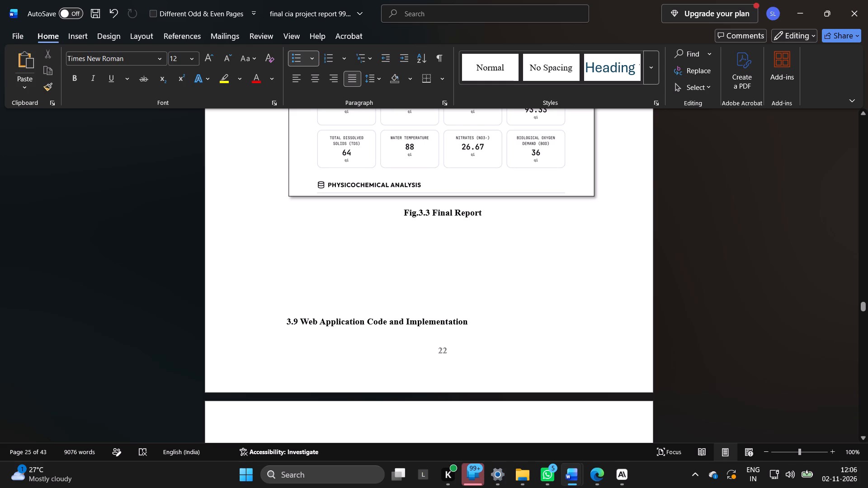
click(319, 292)
key(Return)
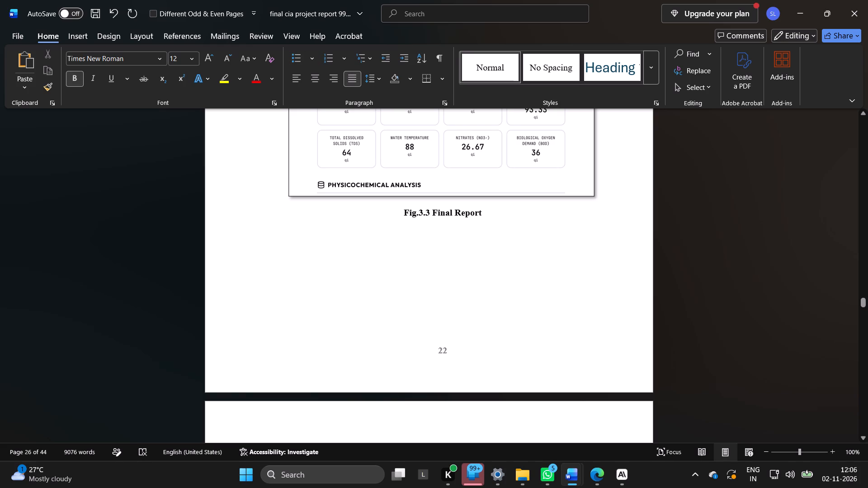
Review the report's front pages from the Acknowledgement and Abstract to the Contents table, along with the opening of Chapter 1.
scroll(418, 356, up, 14)
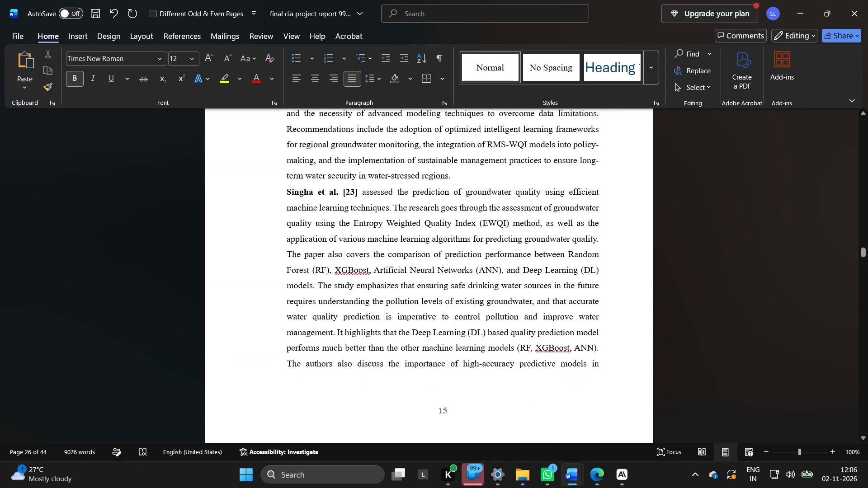
scroll(416, 356, up, 12)
scroll(416, 356, up, 16)
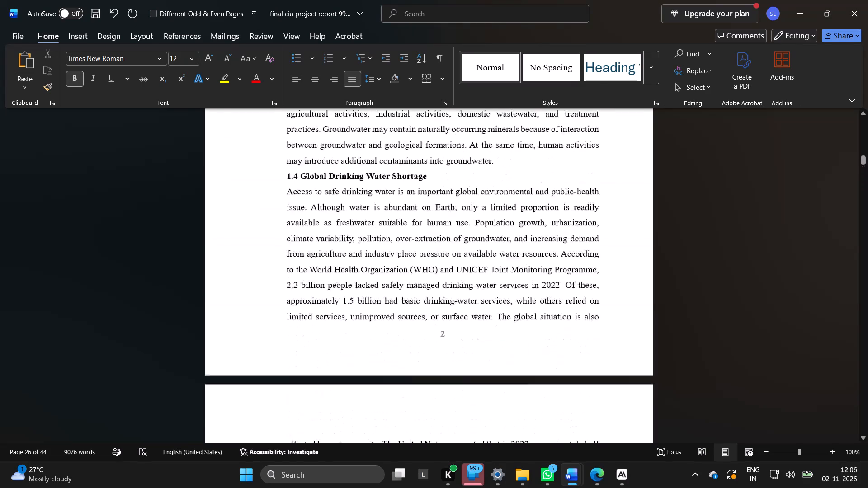
scroll(416, 356, up, 12)
click(456, 273)
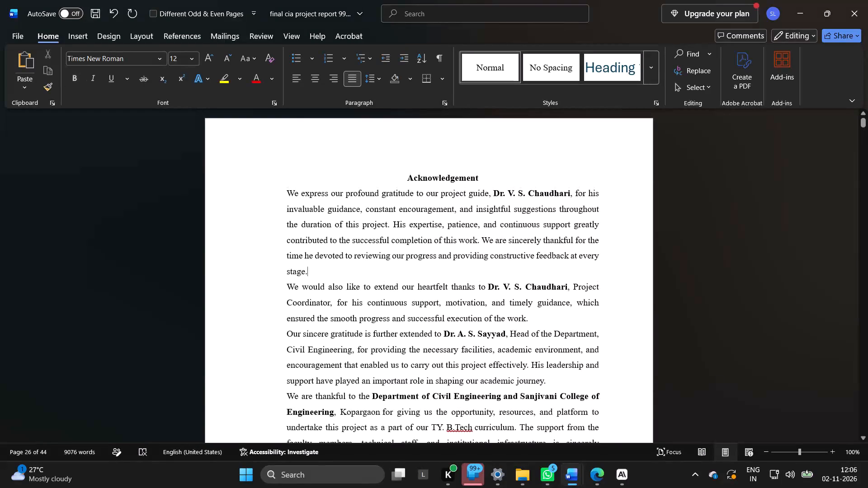
scroll(456, 273, down, 2)
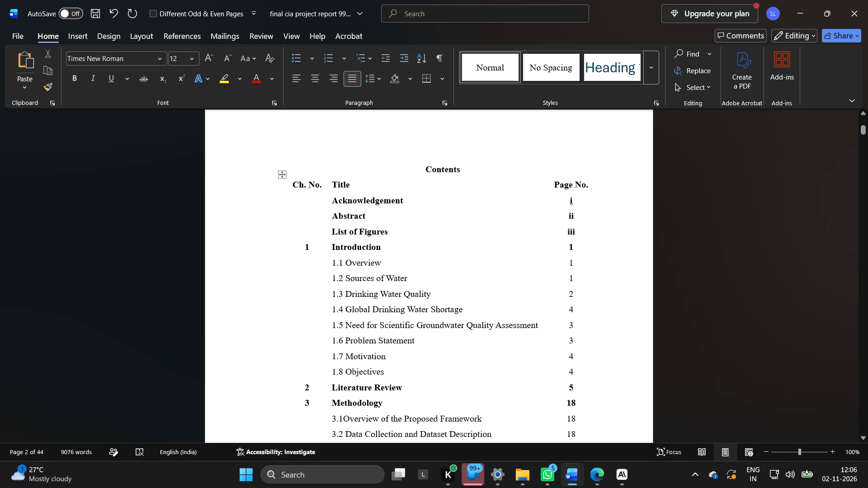
scroll(443, 313, down, 16)
scroll(443, 314, up, 7)
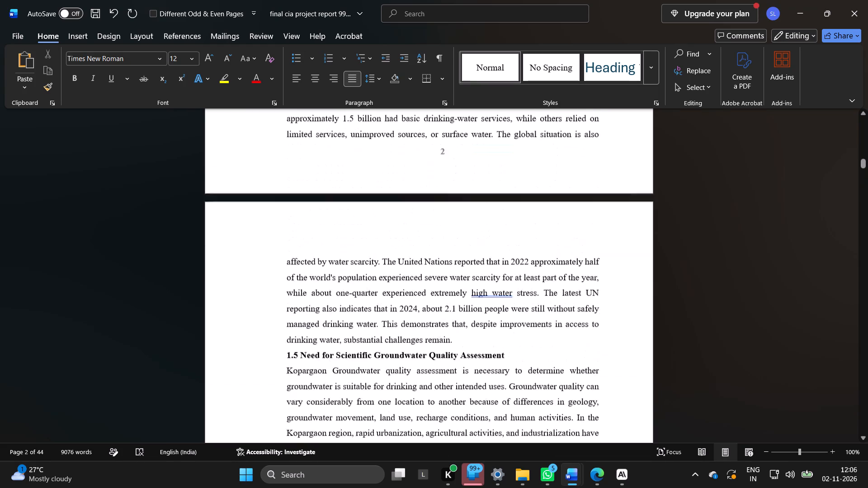
scroll(443, 314, up, 6)
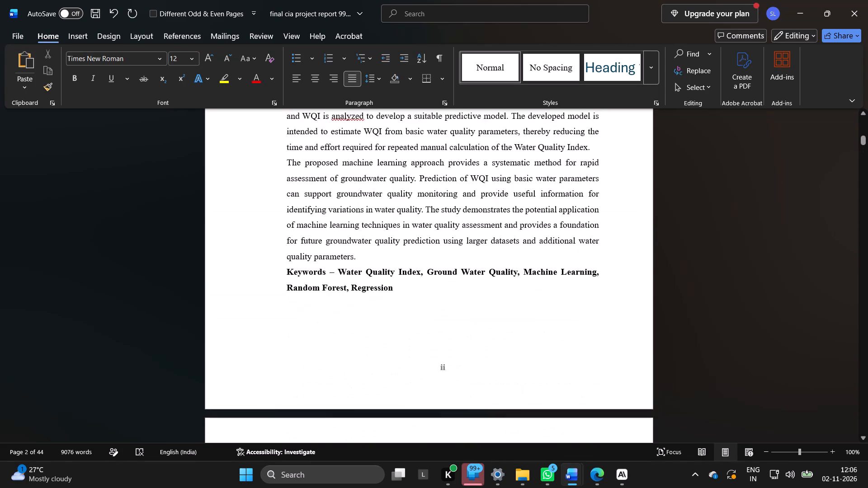
scroll(443, 314, up, 2)
scroll(443, 314, down, 1)
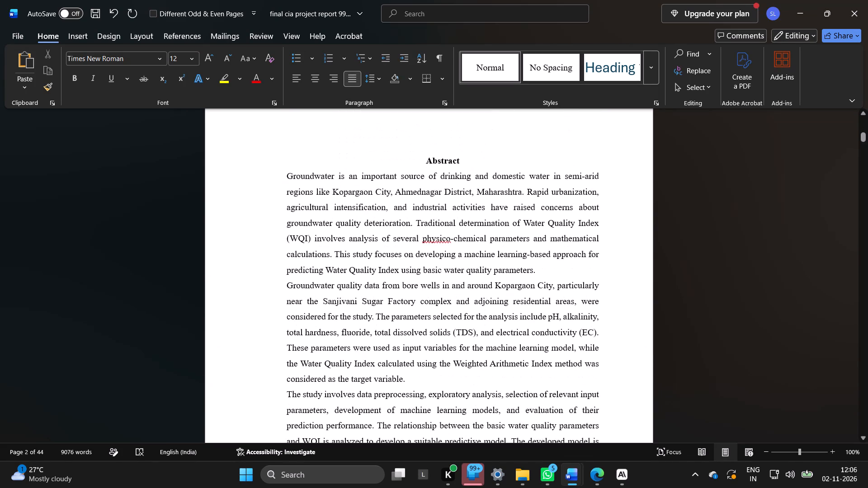
Look through the body from Chapter 1 to the code listings, examining the layout, figures and captions of the Chapter 3 sections.
scroll(443, 314, down, 11)
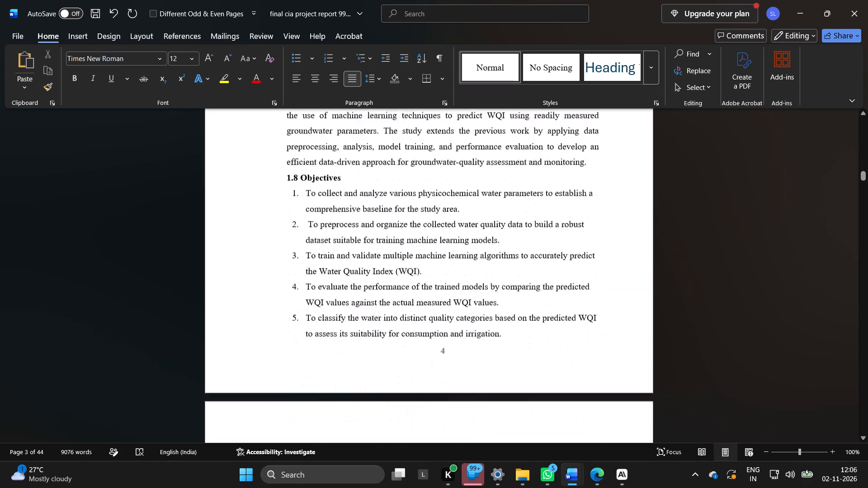
scroll(443, 314, down, 13)
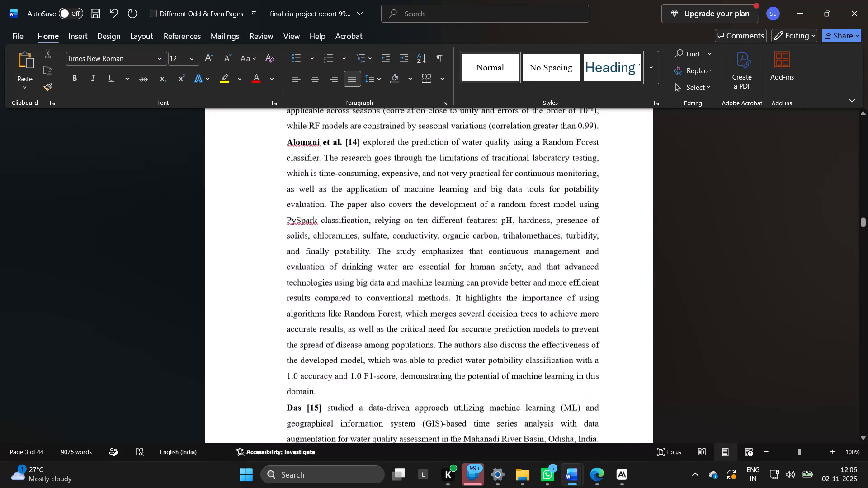
scroll(443, 314, down, 18)
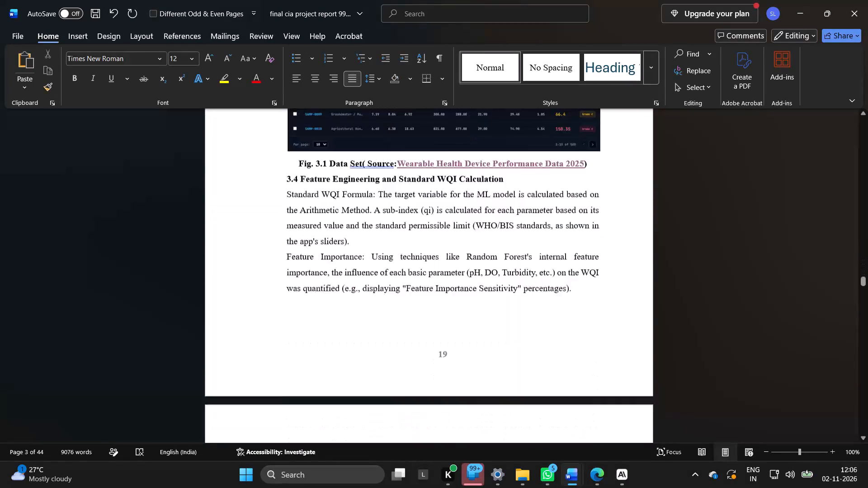
scroll(443, 314, down, 2)
scroll(443, 314, up, 2)
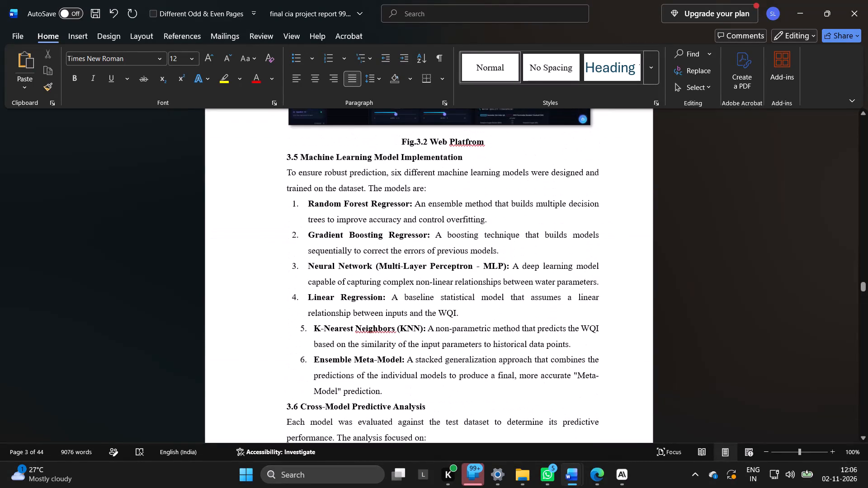
scroll(443, 314, up, 1)
scroll(474, 360, down, 1)
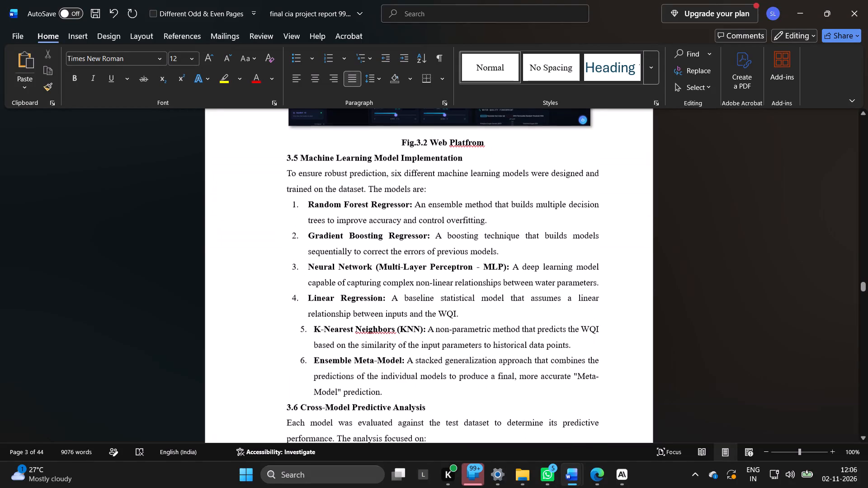
scroll(466, 185, up, 1)
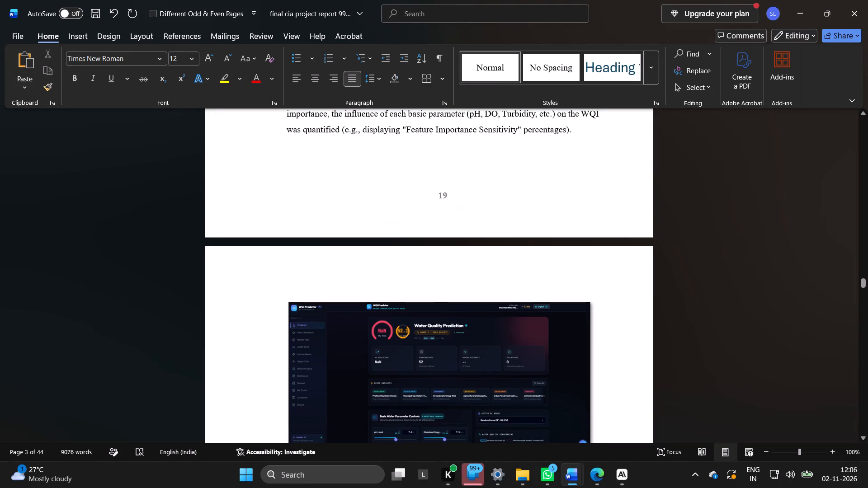
scroll(455, 333, up, 1)
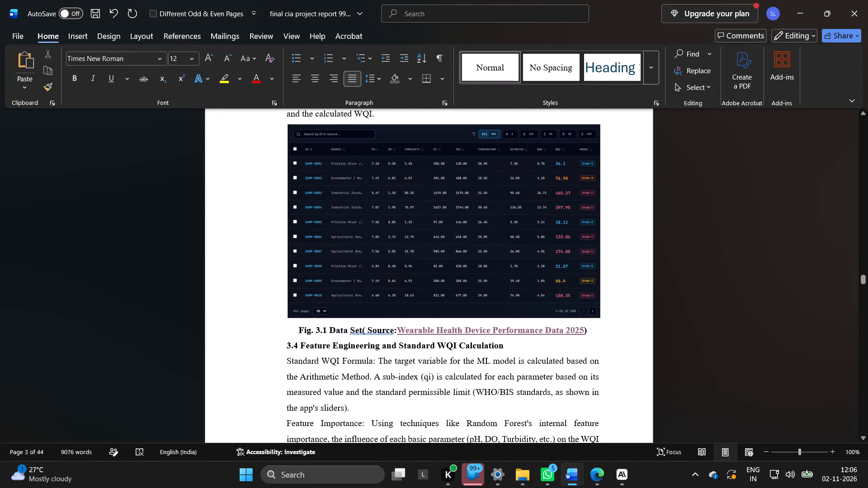
scroll(470, 380, down, 3)
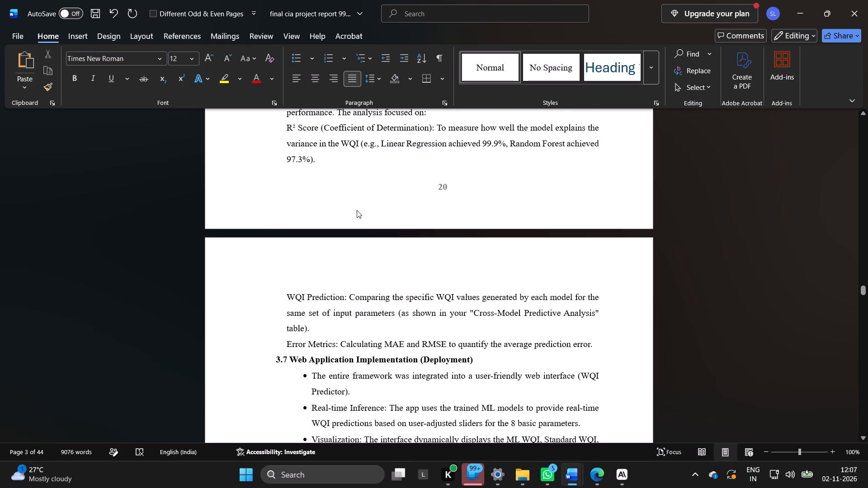
scroll(355, 210, down, 3)
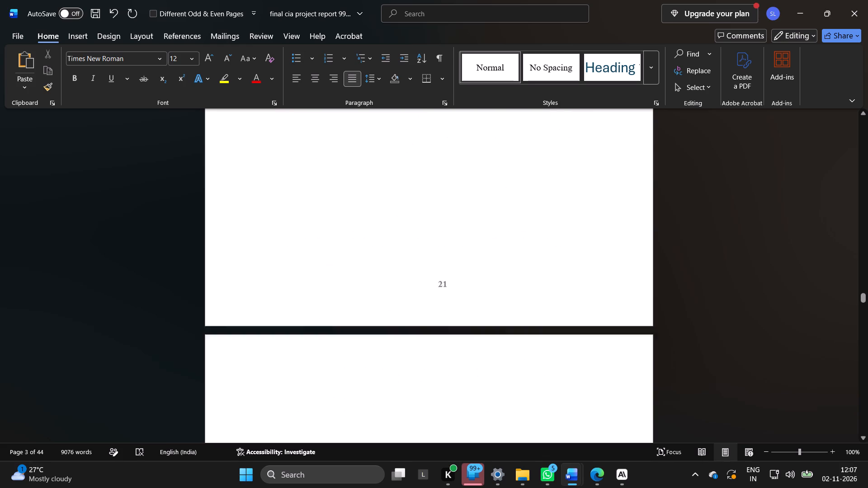
scroll(355, 210, down, 2)
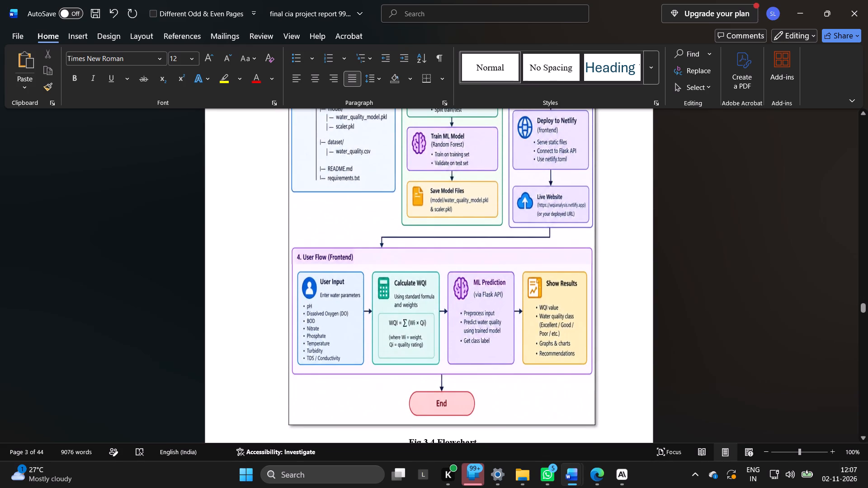
scroll(454, 325, down, 6)
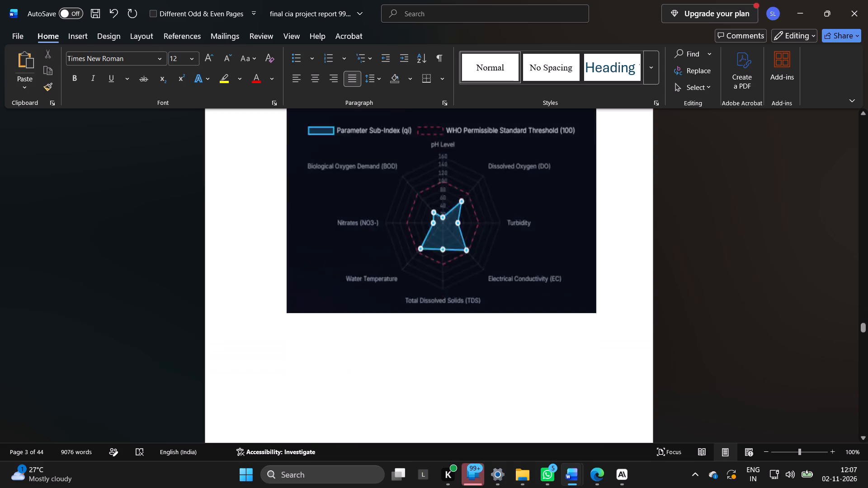
scroll(448, 338, down, 2)
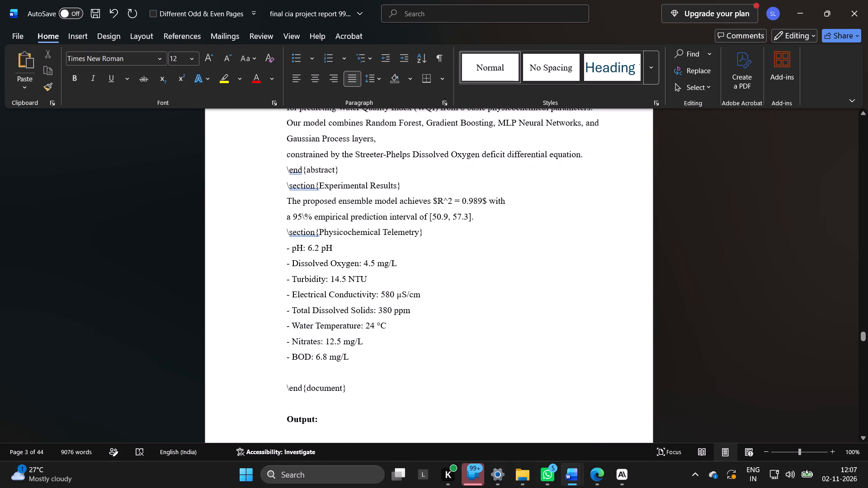
Delete the blank lines before \end{document} and before and after the Output: label at the end of the page 27 listing.
click(311, 372)
key(BackSpace)
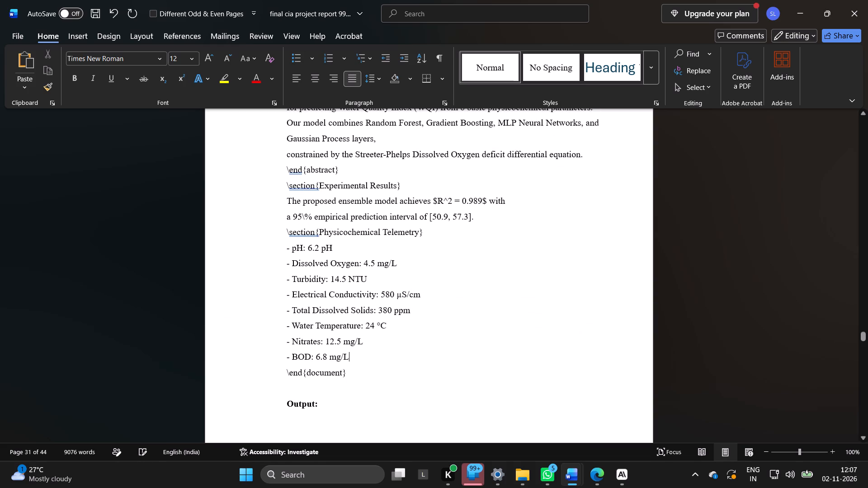
click(306, 386)
key(BackSpace)
click(289, 424)
key(BackSpace)
key(BackSpace)
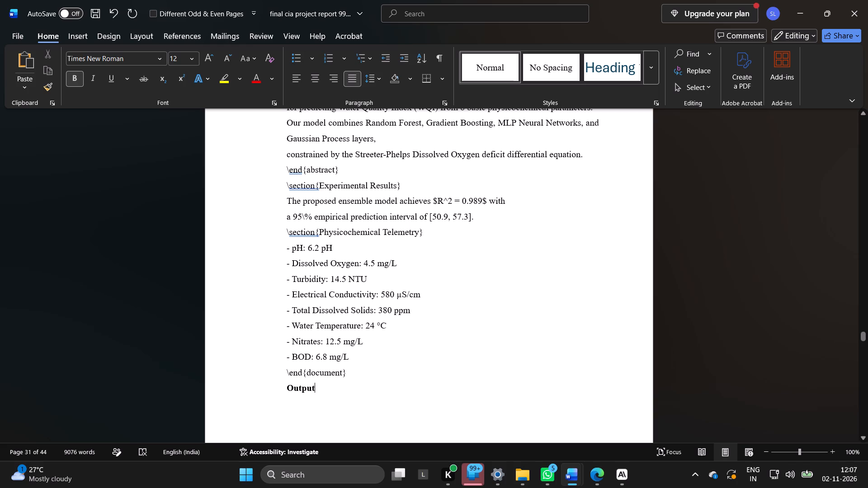
key(ctrl+z)
Insert four blank lines above the Output: label on page 27 to push it onto the page with the remediation plan image.
scroll(309, 432, down, 2)
scroll(309, 351, up, 1)
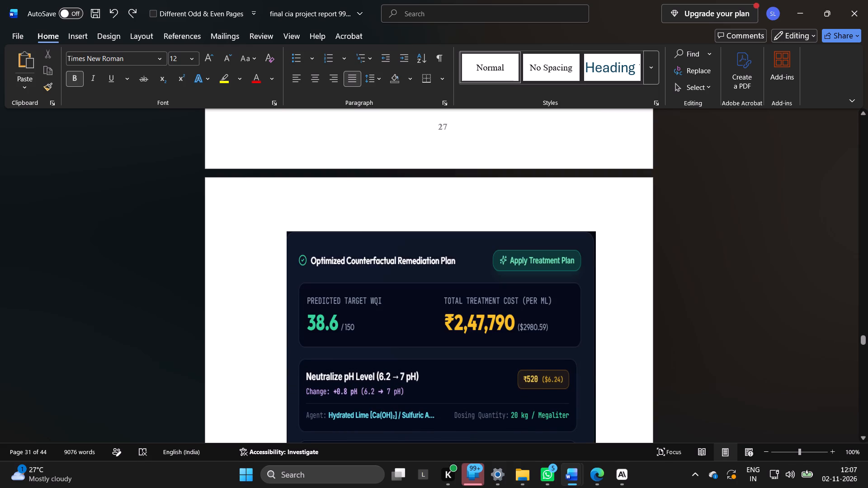
click(337, 208)
scroll(337, 208, up, 1)
scroll(329, 408, down, 1)
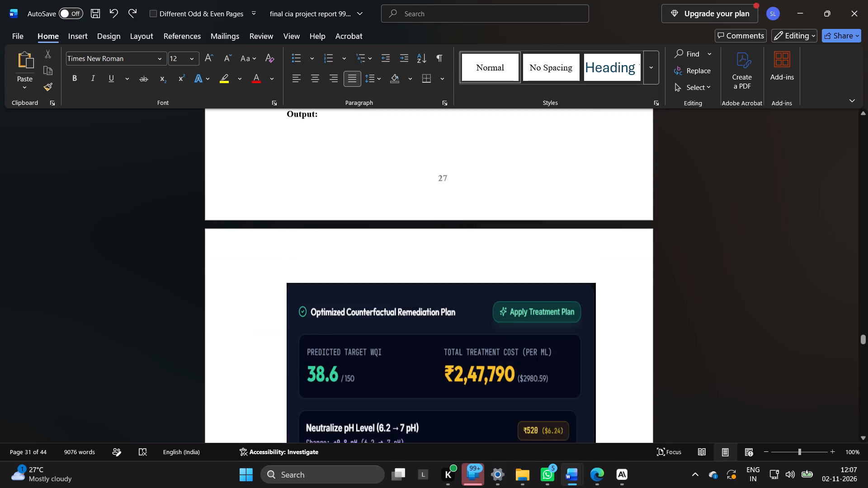
click(299, 117)
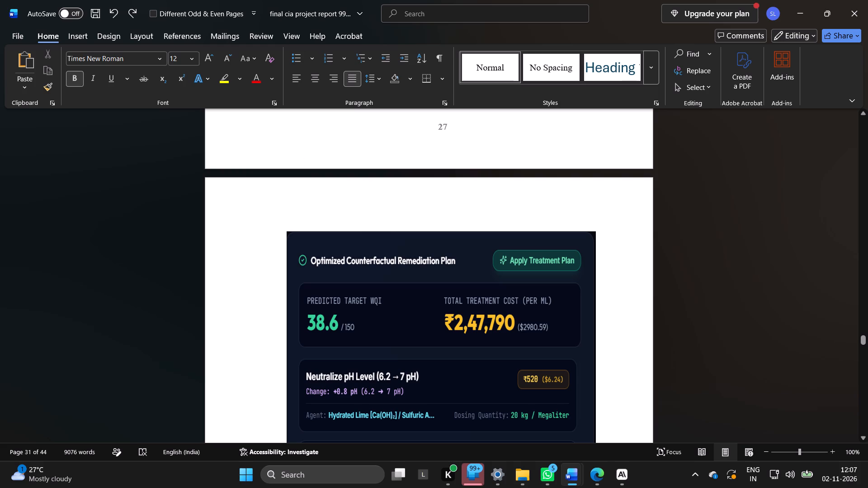
click(301, 210)
scroll(301, 210, up, 2)
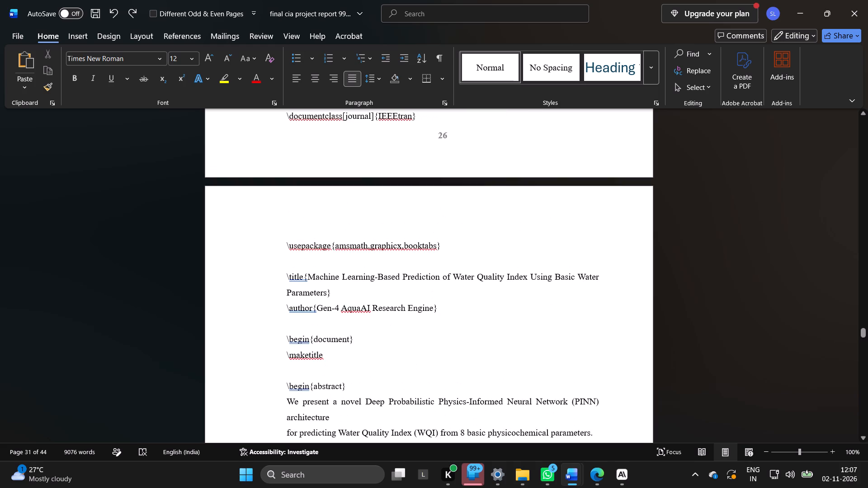
scroll(305, 299, down, 1)
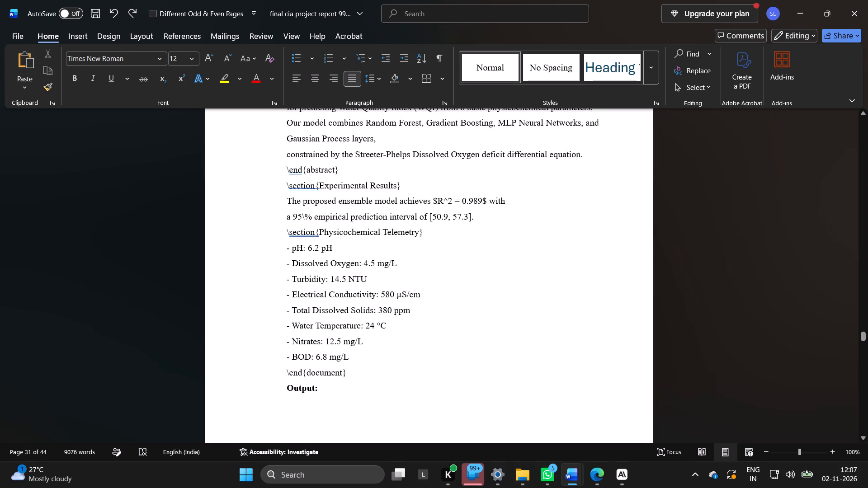
click(283, 386)
key(Return)
key(Return)
key(Return)
key(Return)
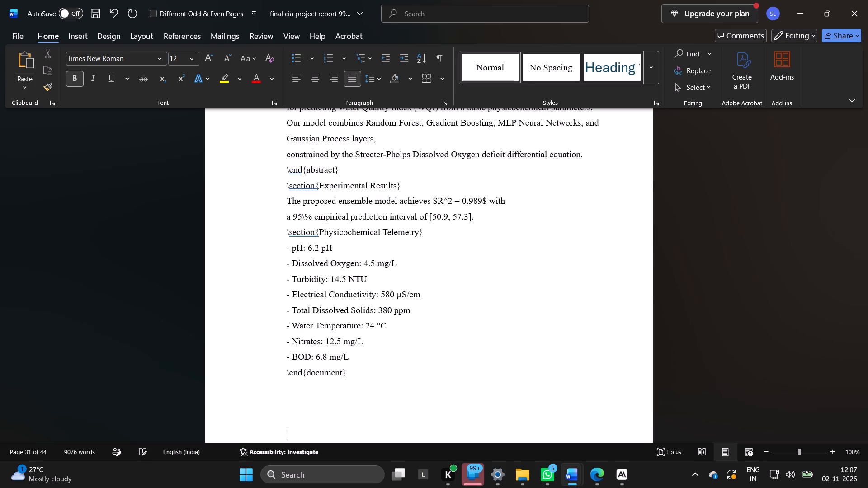
Insert a blank line above the Code Cell 3 heading to move it onto the page with its listing.
scroll(283, 386, down, 1)
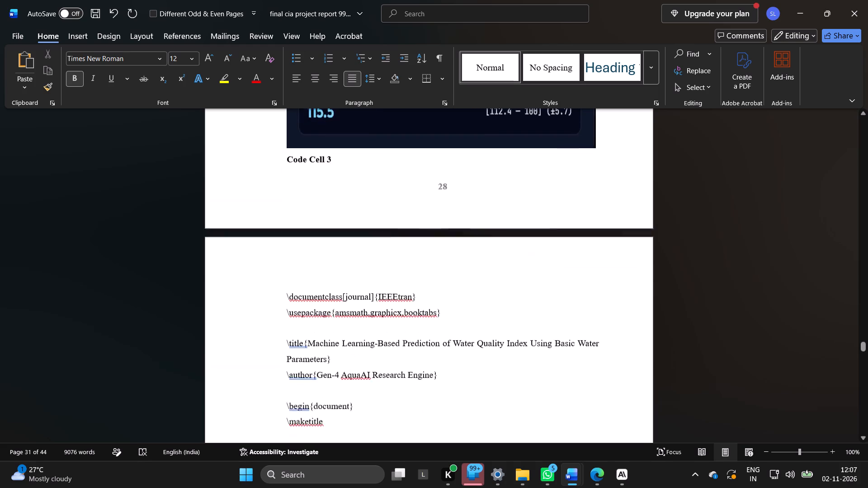
scroll(283, 386, down, 2)
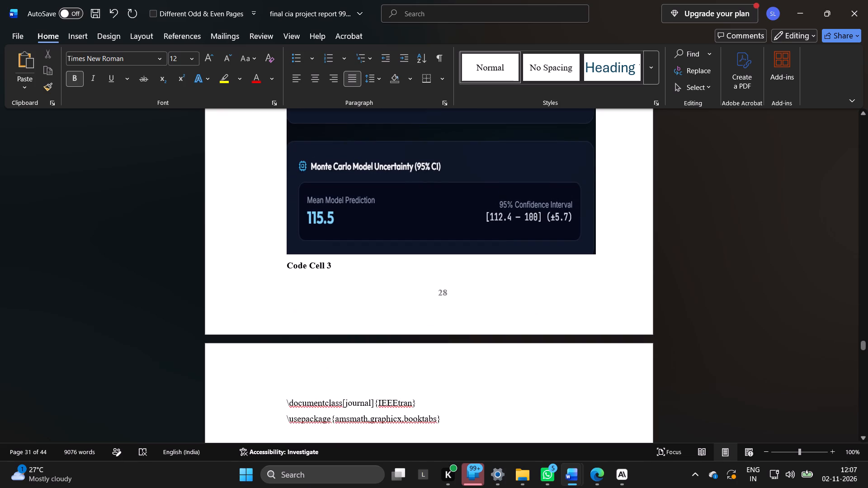
click(283, 267)
key(Return)
scroll(299, 366, down, 1)
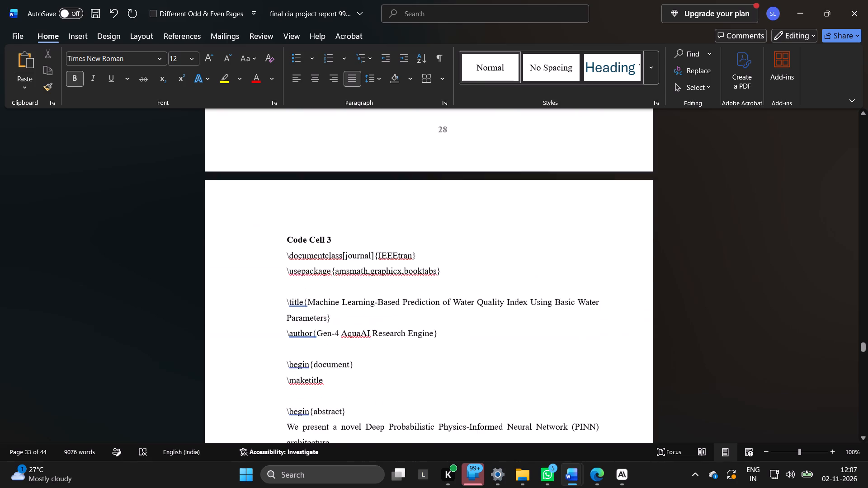
Delete the blank line between the \usepackage and \title lines in the Code Cell 3 listing.
scroll(299, 366, down, 1)
click(294, 237)
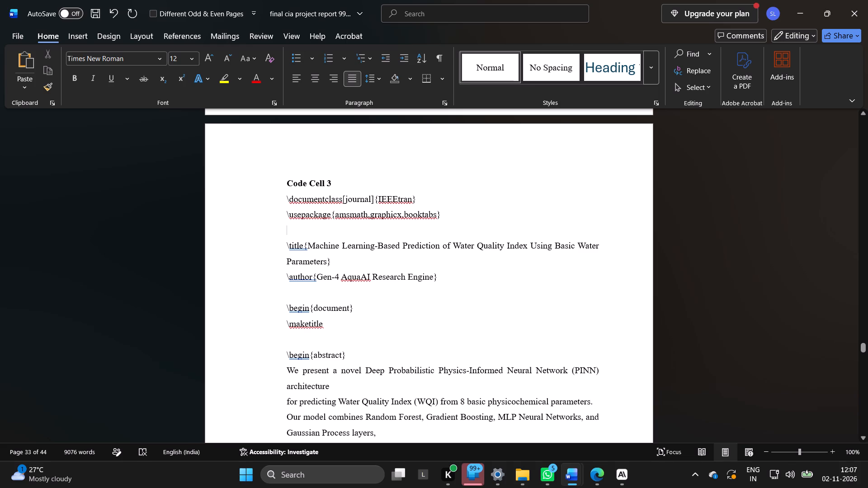
key(BackSpace)
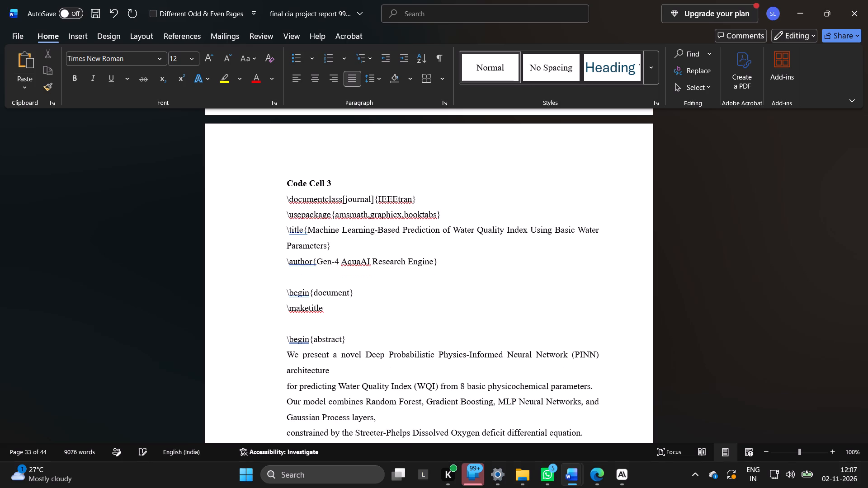
Delete the blank lines before \begin{document}, \begin{abstract} and \end{document} in the Code Cell 3 listing.
click(298, 273)
key(BackSpace)
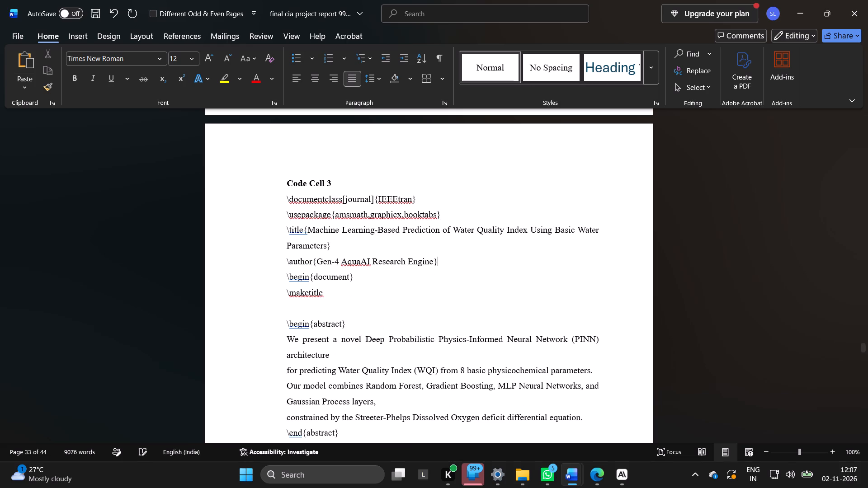
click(292, 318)
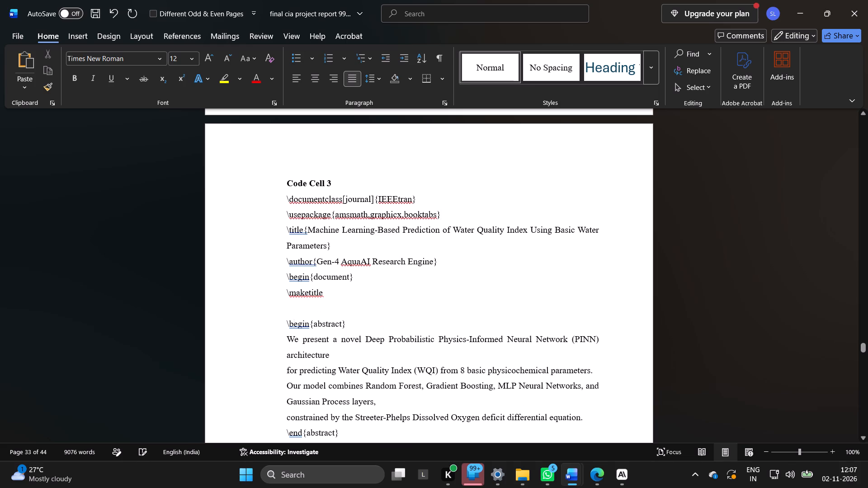
click(296, 311)
key(BackSpace)
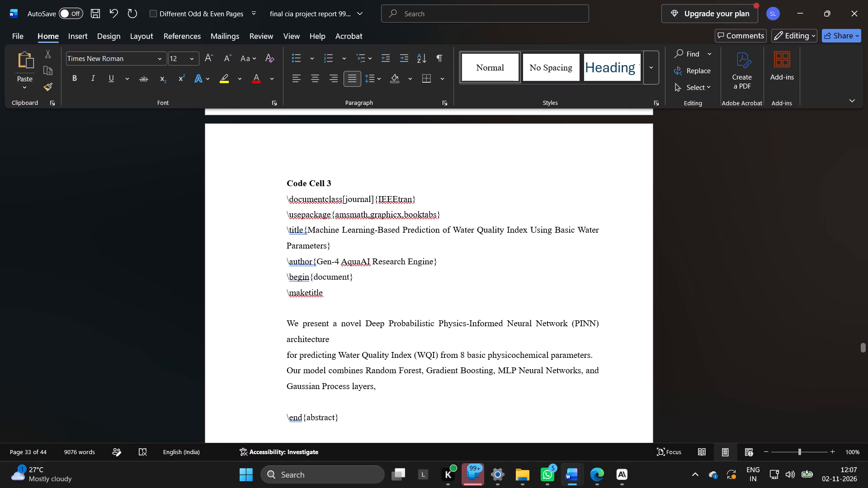
scroll(294, 402, down, 1)
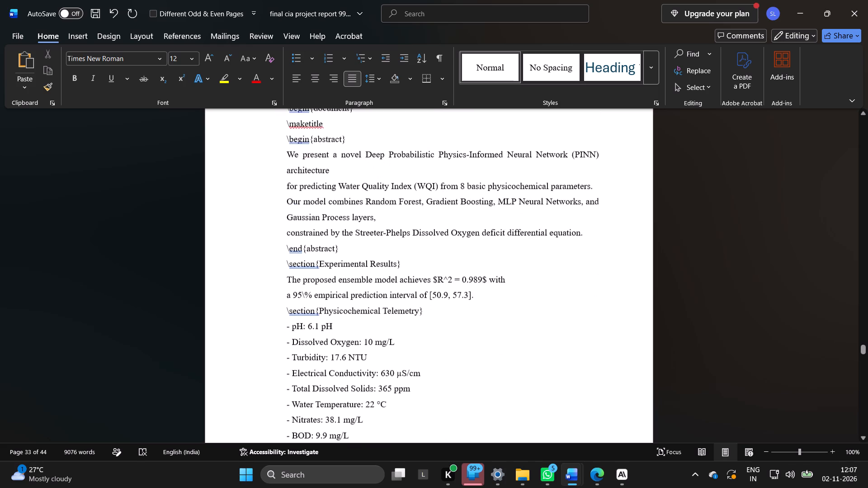
scroll(294, 402, down, 1)
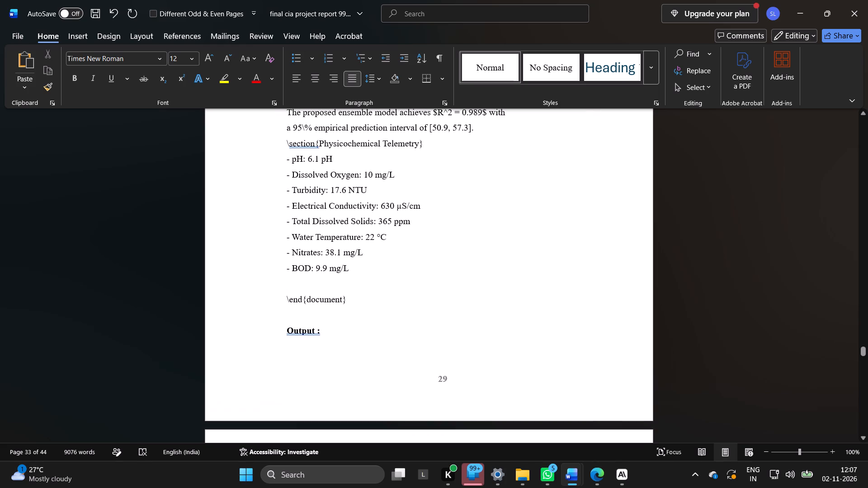
click(290, 289)
key(BackSpace)
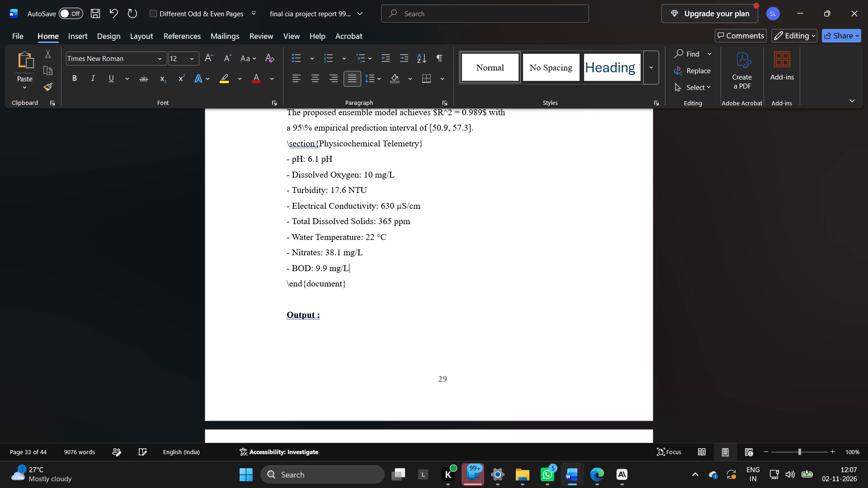
Add blank lines above the Output: label at the end of page 29 to push it onto the next page with its image.
click(292, 296)
key(BackSpace)
key(Return)
key(Return)
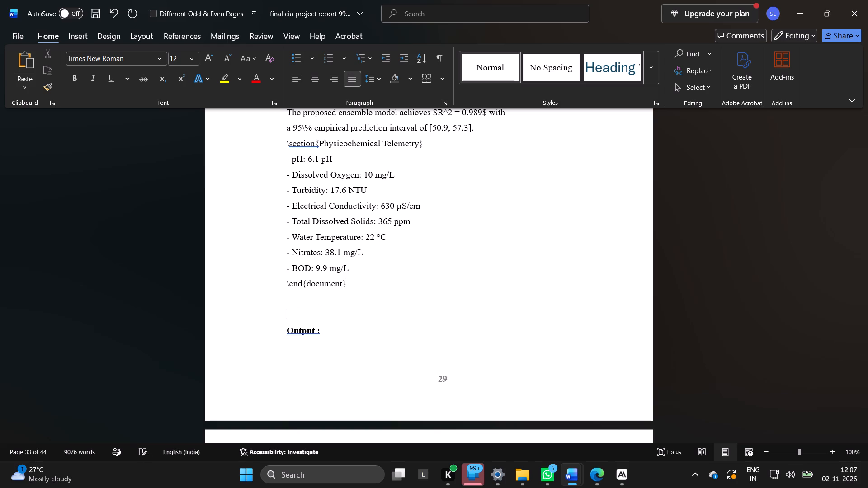
key(Return)
key(Return)
key(Return)
key(Return)
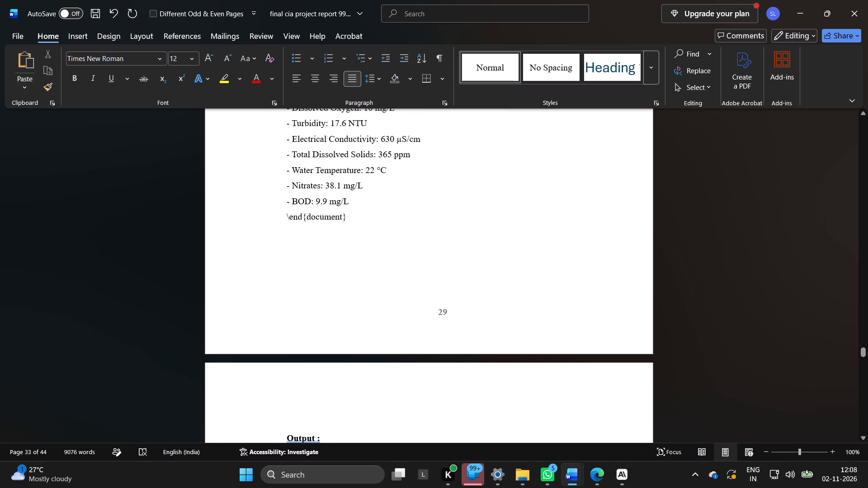
key(BackSpace)
Delete the blank lines below Pearson Correlation Matrix and above the Output: label in the Code cell 4 listing.
scroll(292, 296, down, 1)
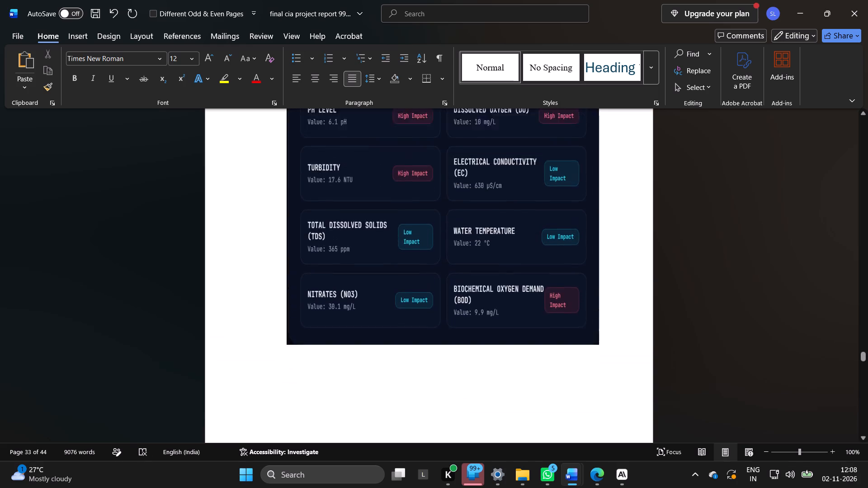
scroll(292, 296, down, 1)
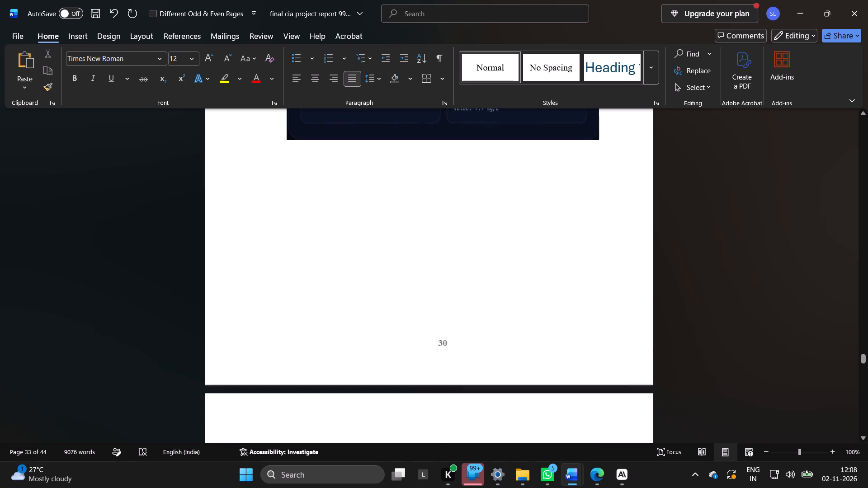
scroll(292, 296, down, 1)
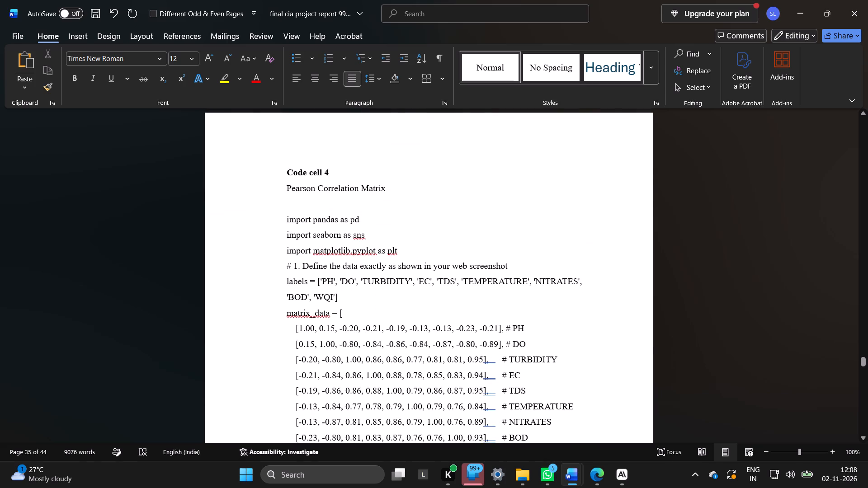
click(292, 204)
key(BackSpace)
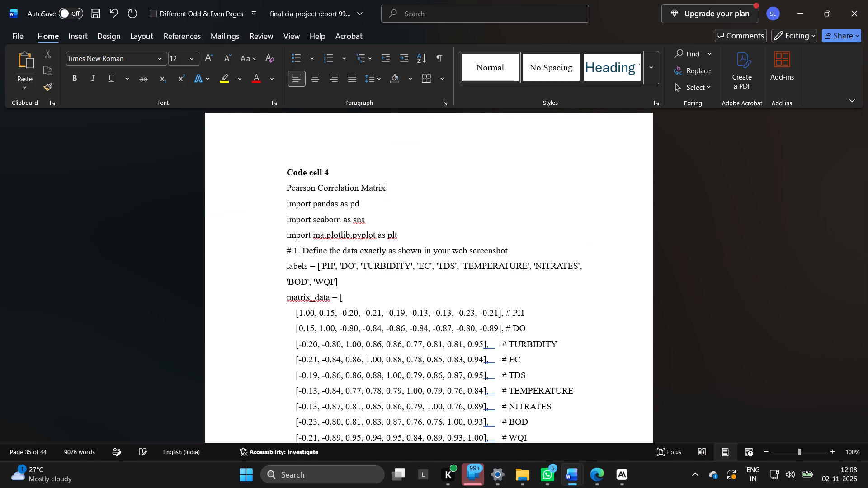
scroll(292, 204, down, 1)
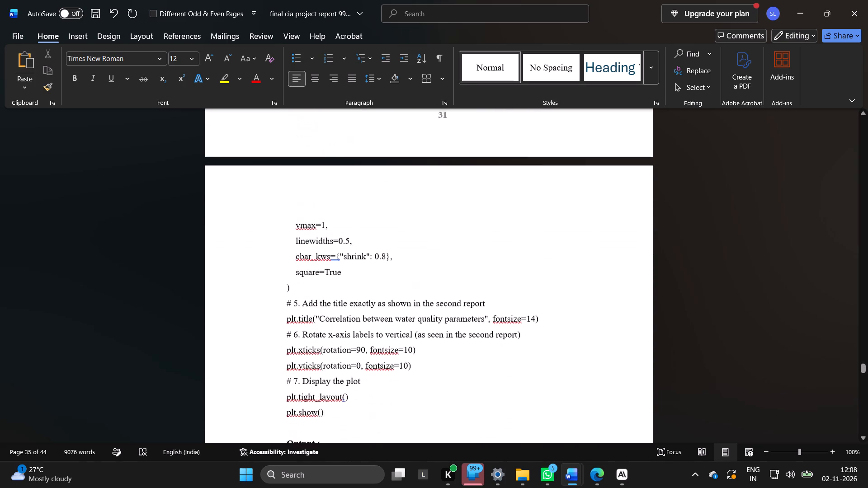
scroll(292, 204, down, 1)
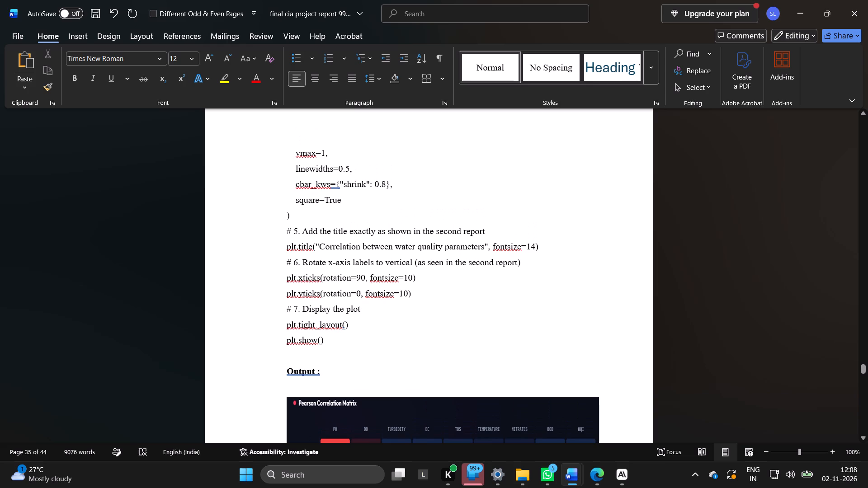
click(297, 353)
key(BackSpace)
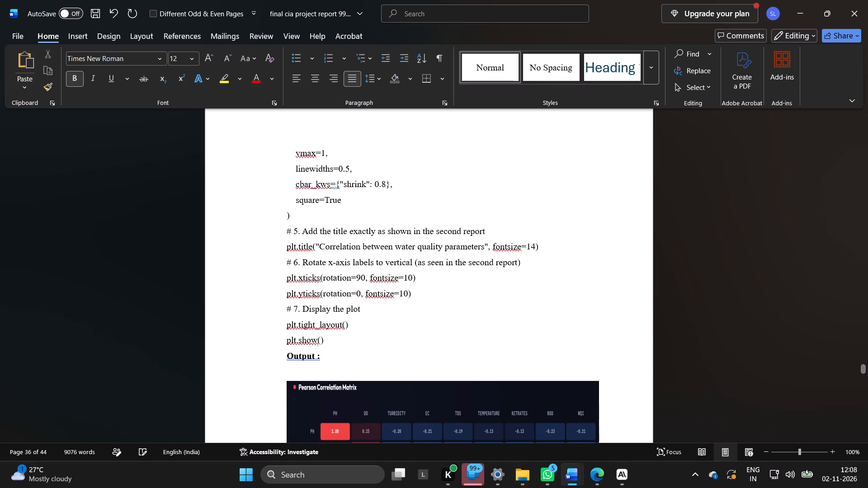
Insert two blank lines above the 3.11 Model Performance Visualization heading to move it onto the page with its charts.
scroll(297, 353, down, 1)
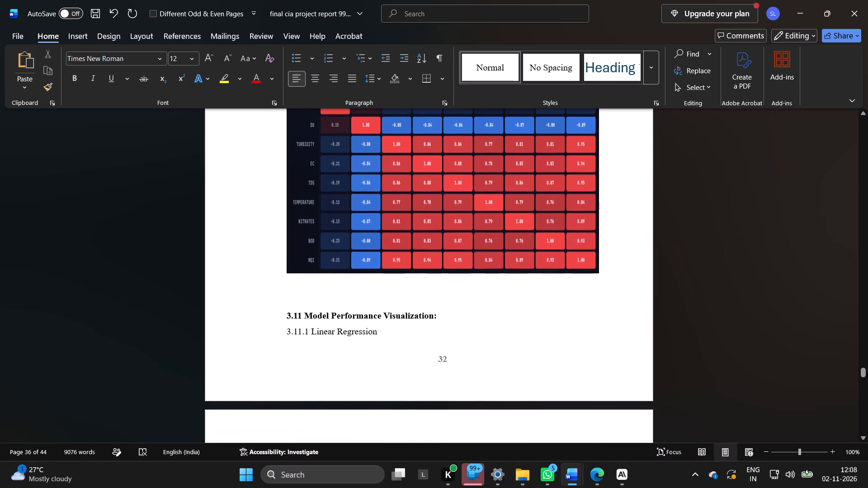
click(287, 299)
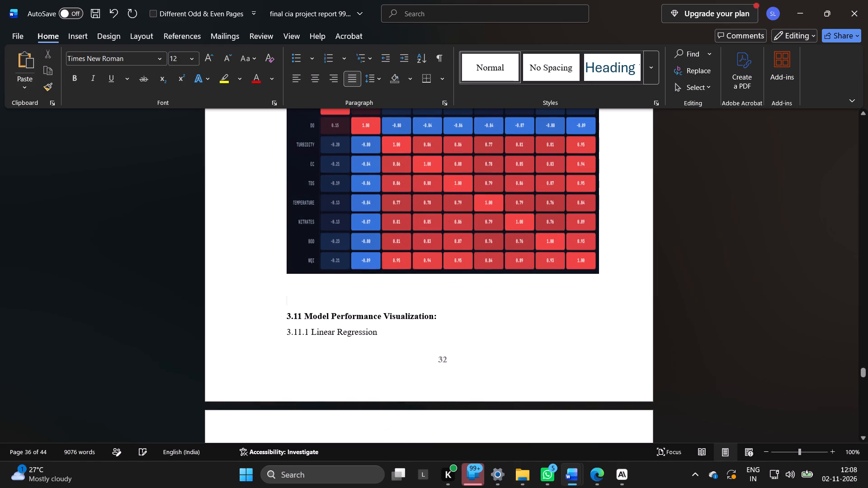
key(Return)
key(Return)
Delete the blank line between the 3.11.2 K-Nearest Neighbors heading and its Actual vs Predicted chart.
scroll(287, 299, down, 1)
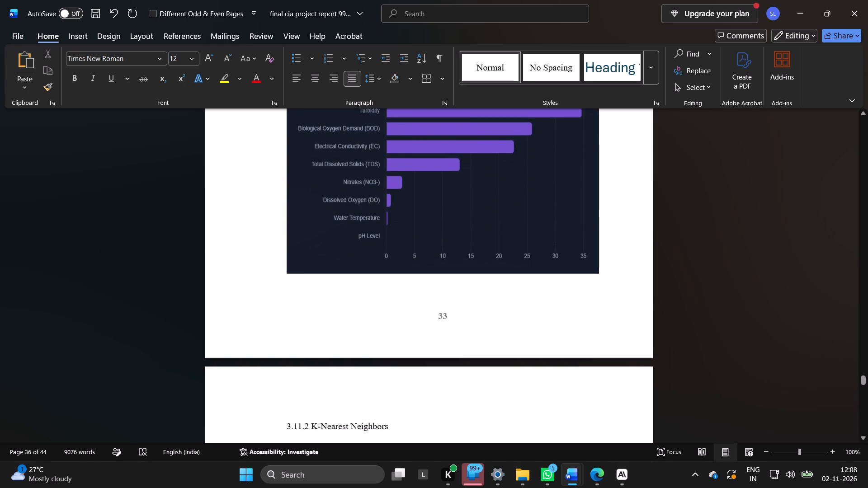
scroll(287, 299, down, 1)
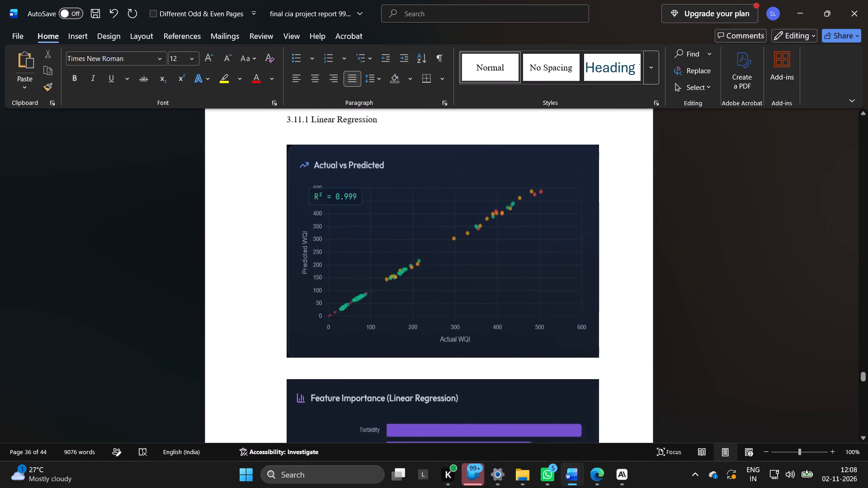
scroll(287, 299, down, 1)
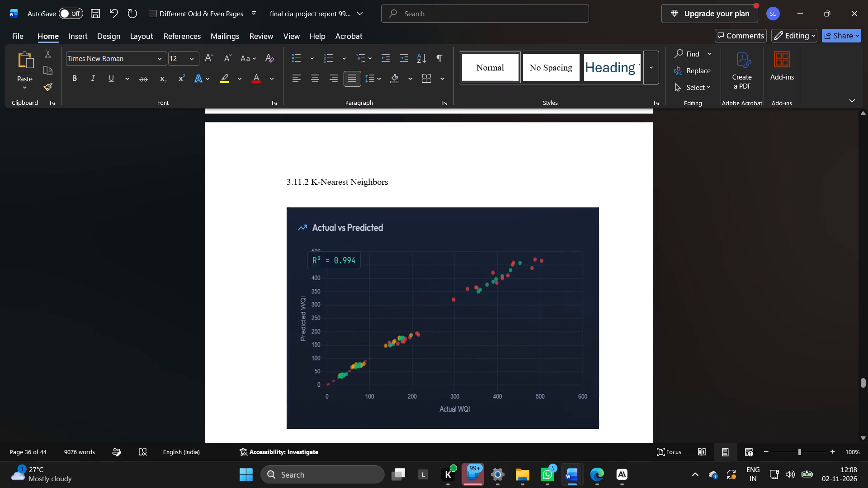
click(311, 197)
key(BackSpace)
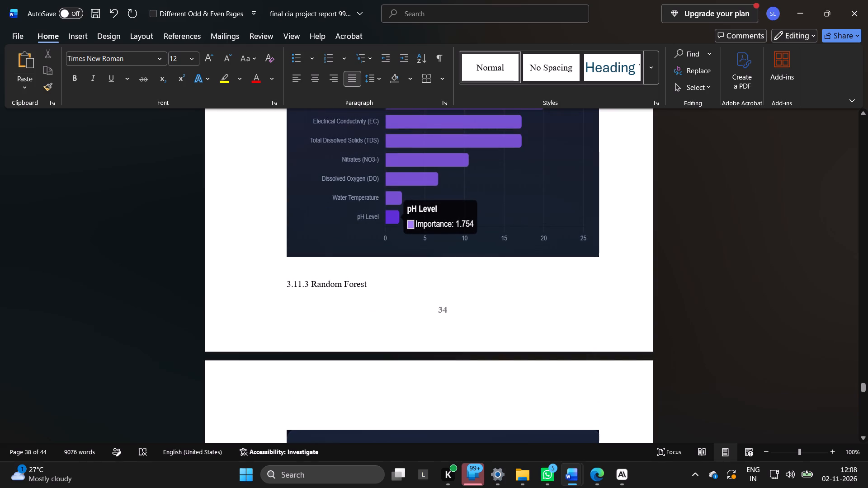
Insert a blank line above the 3.11.3 Random Forest heading to move it onto page 35, leaving no stray backslash.
click(286, 280)
key(backslash)
key(Return)
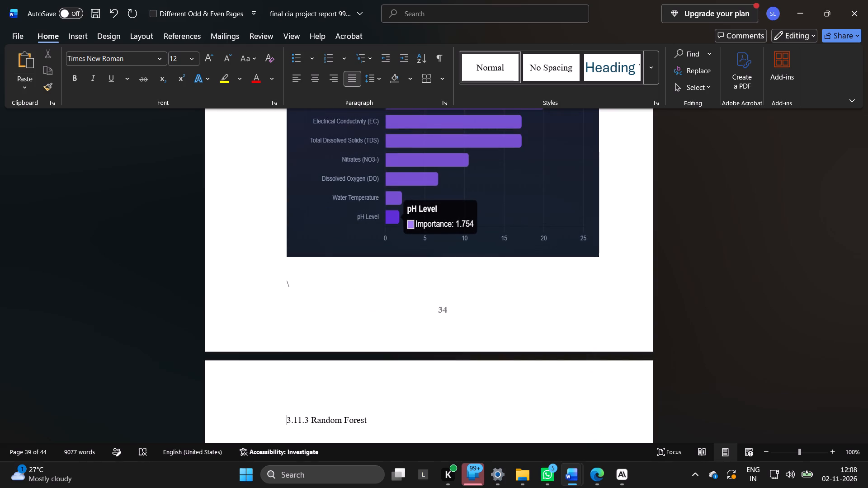
click(299, 277)
key(Right)
key(Right)
key(BackSpace)
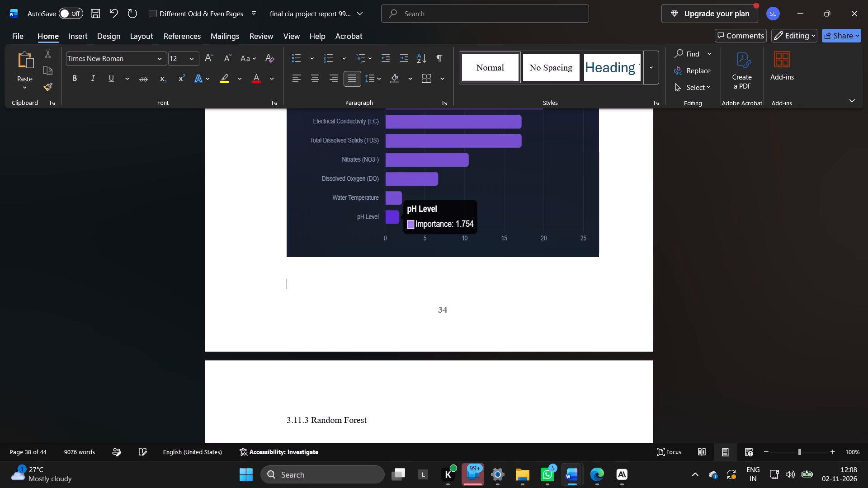
Delete the blank line between the 3.11.4 Gradient Boosting heading and its Actual vs Predicted chart.
scroll(299, 277, down, 1)
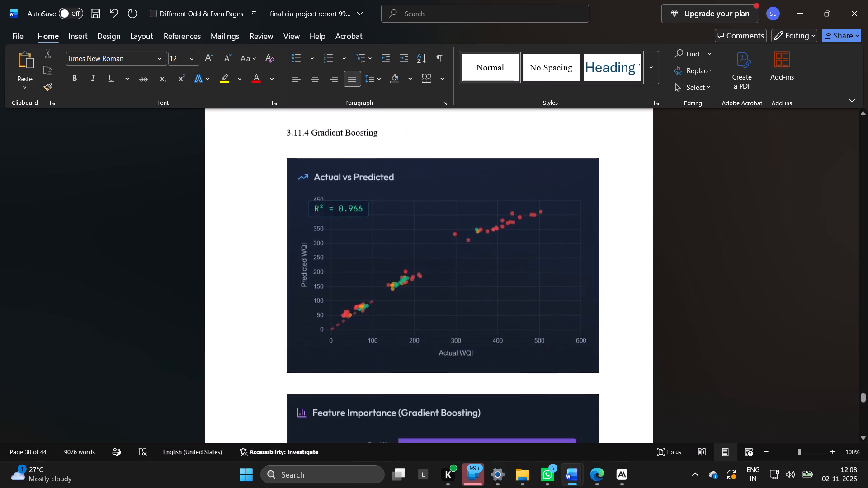
scroll(299, 277, down, 1)
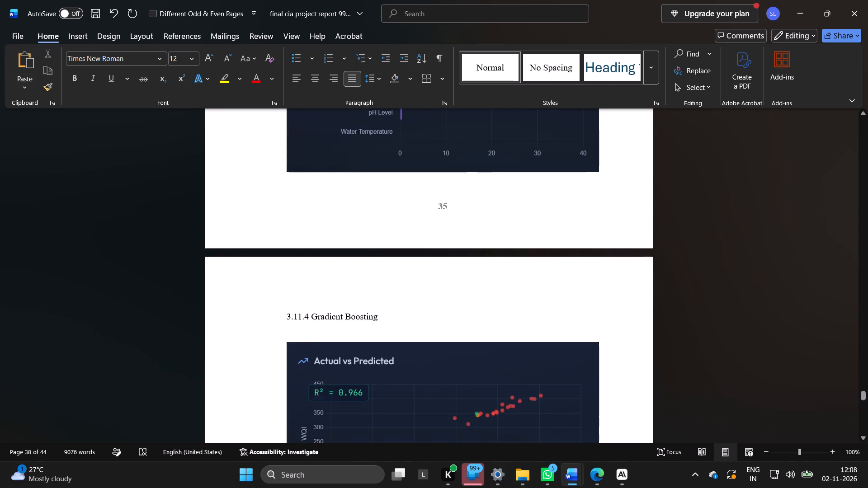
click(308, 334)
key(BackSpace)
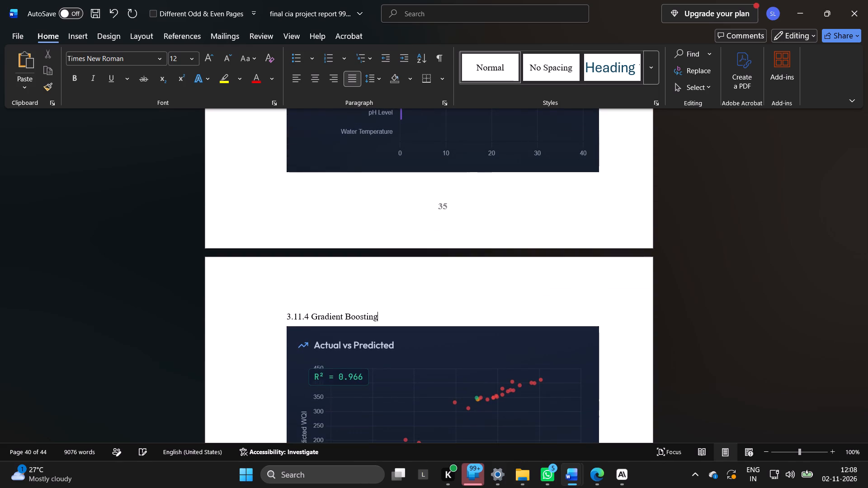
Insert a blank line below the last chart on page 36 to move the Chapter 4 heading onto the page with Conclusions.
scroll(308, 334, down, 1)
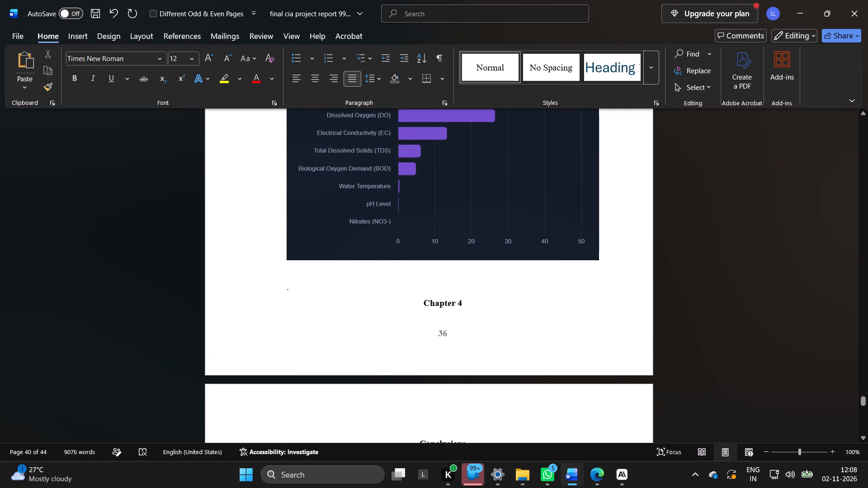
click(417, 269)
key(Return)
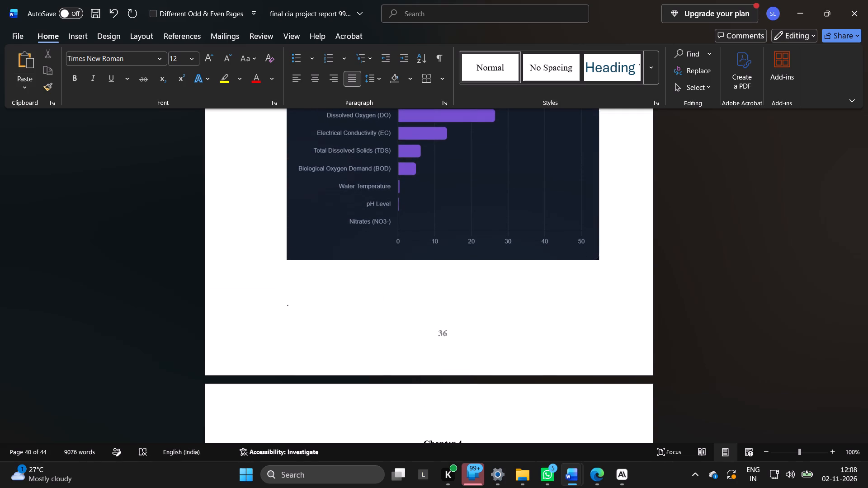
Insert a blank line between the Conclusions heading and its first paragraph, and remove the centred alignment from that line.
scroll(417, 269, down, 1)
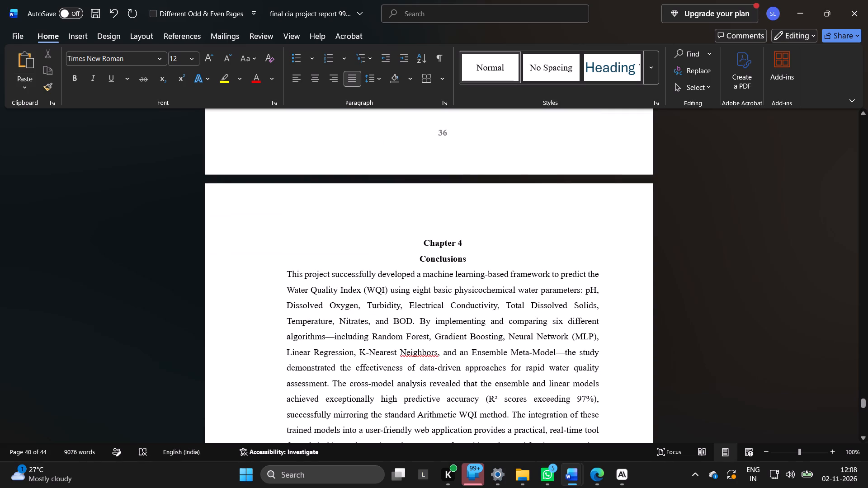
click(479, 258)
key(Return)
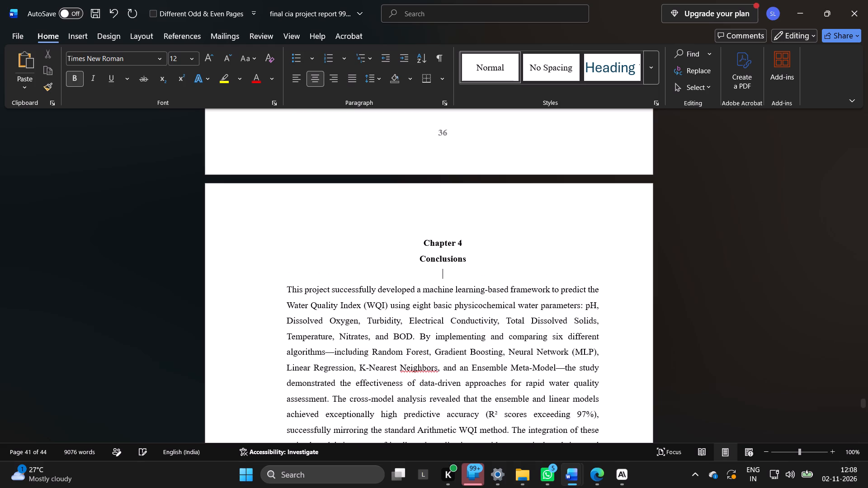
key(Left)
key(Right)
key(BackSpace)
Add the subheading 4.1 Conclusions on the blank line below the Conclusions heading, reusing the heading text and leaving no extra blank line.
key(space)
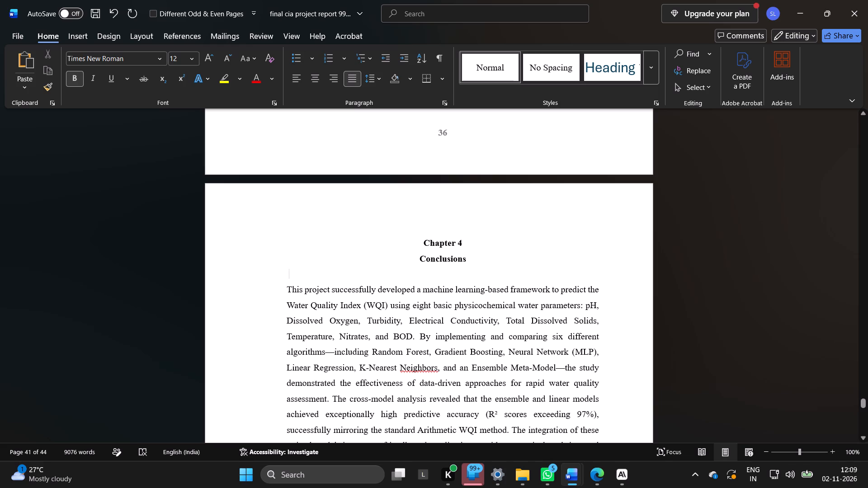
drag(468, 266, 419, 264)
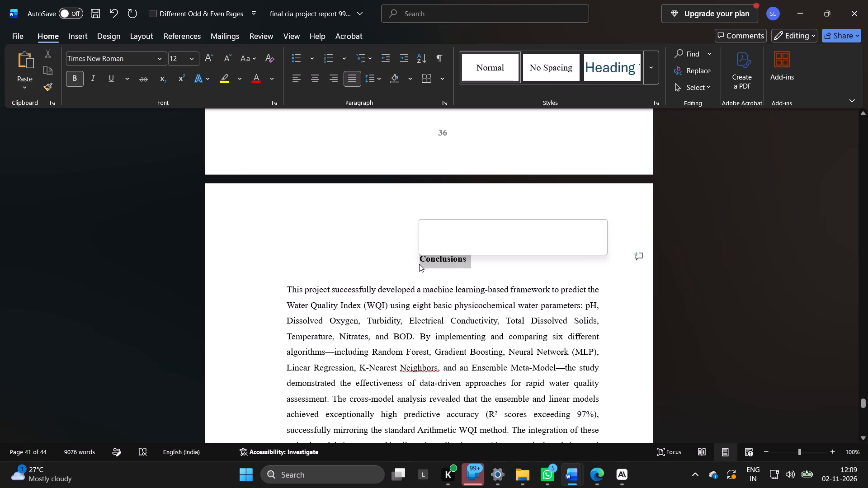
key(ctrl+c)
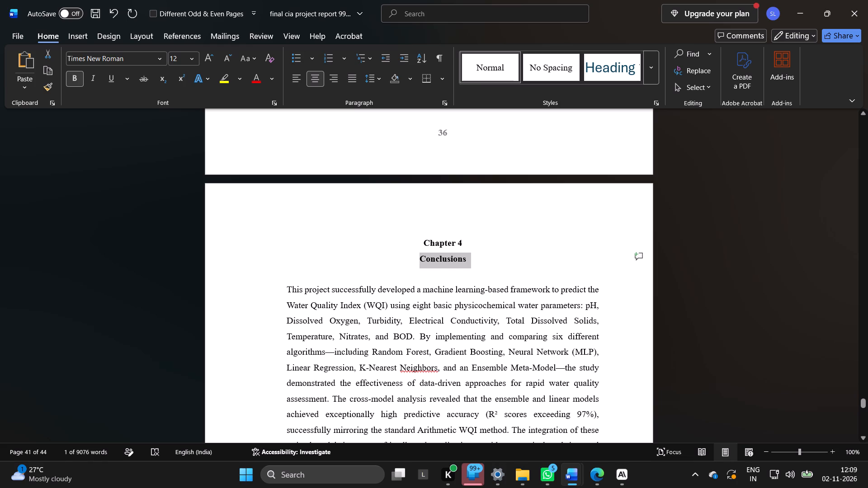
click(320, 274)
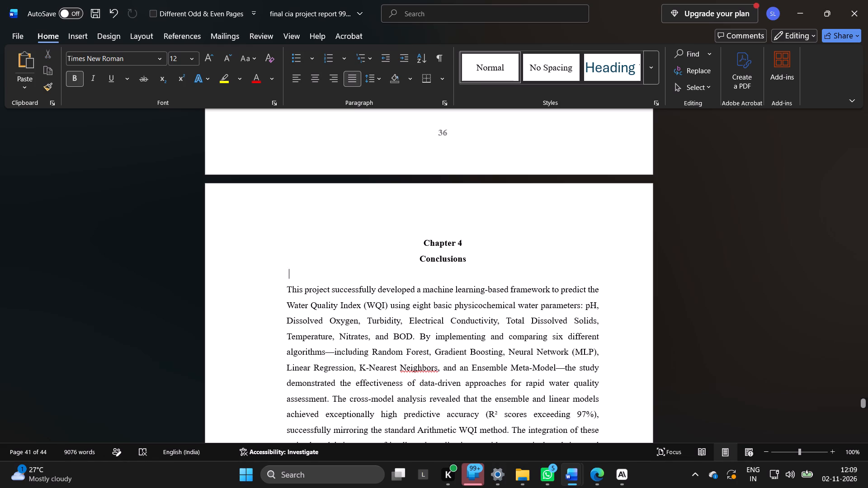
key(4)
text(.1)
key(space)
key(ctrl+v)
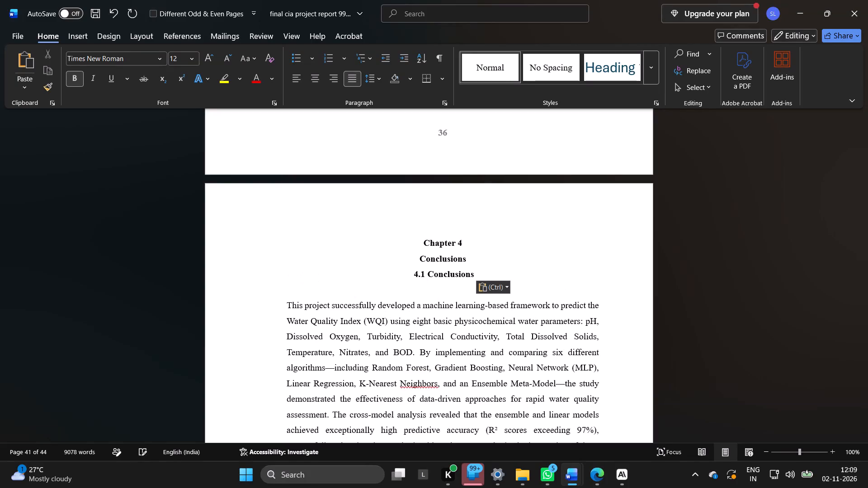
key(BackSpace)
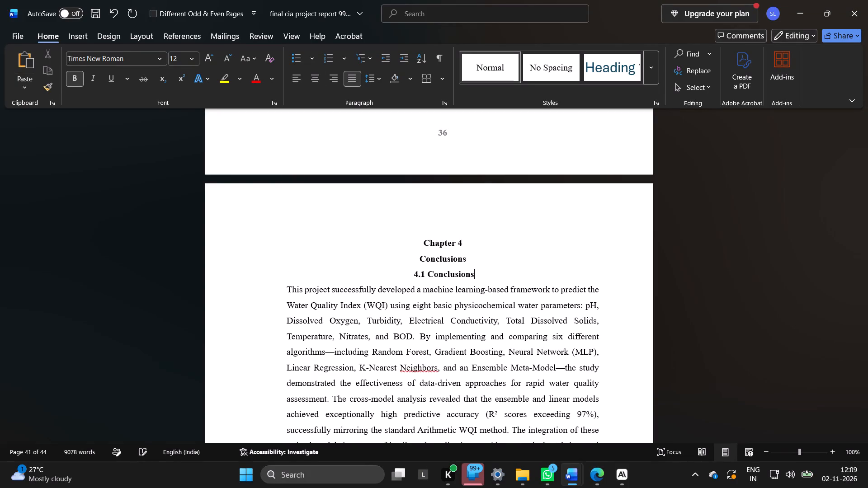
Left-align the 4.1 Conclusions subheading.
key(Left)
key(Left)
key(Left)
key(Left)
key(Left)
key(Left)
key(Left)
key(Left)
key(Left)
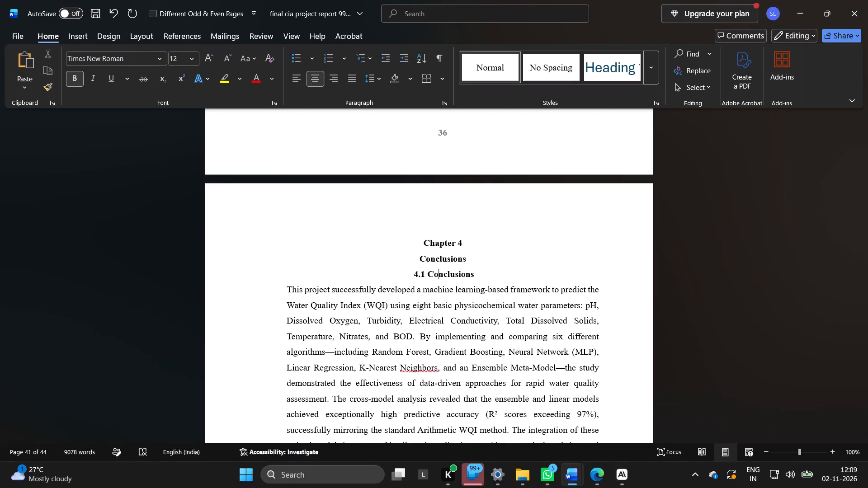
click(403, 268)
drag(413, 268, 448, 268)
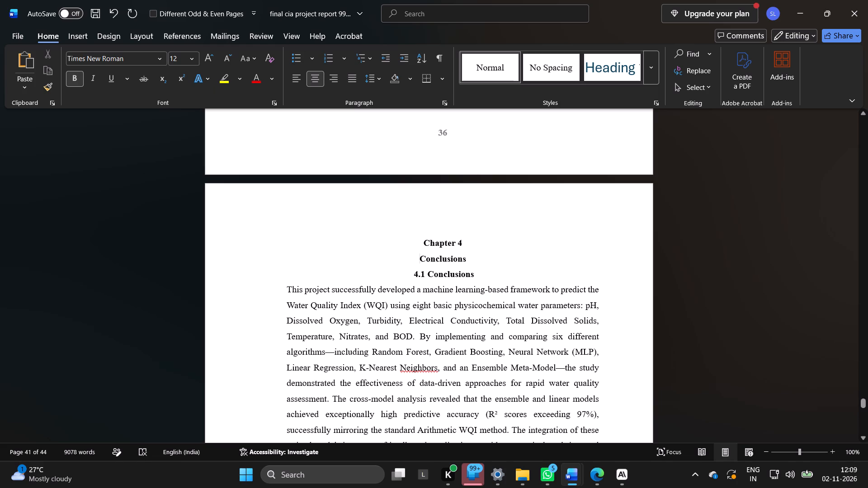
drag(476, 283, 415, 283)
click(296, 83)
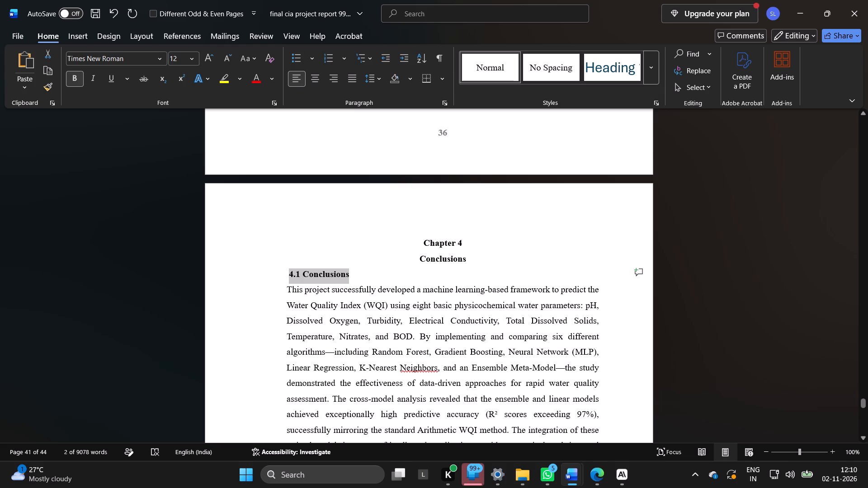
click(465, 267)
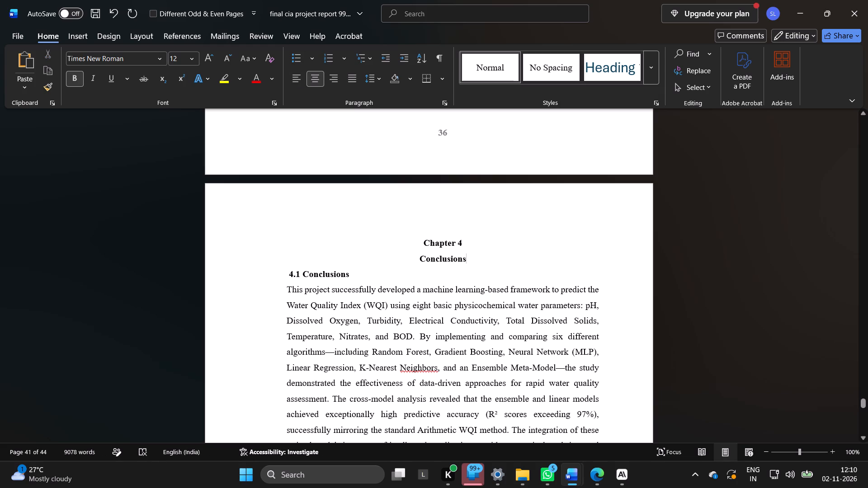
Save the report document.
scroll(400, 240, down, 1)
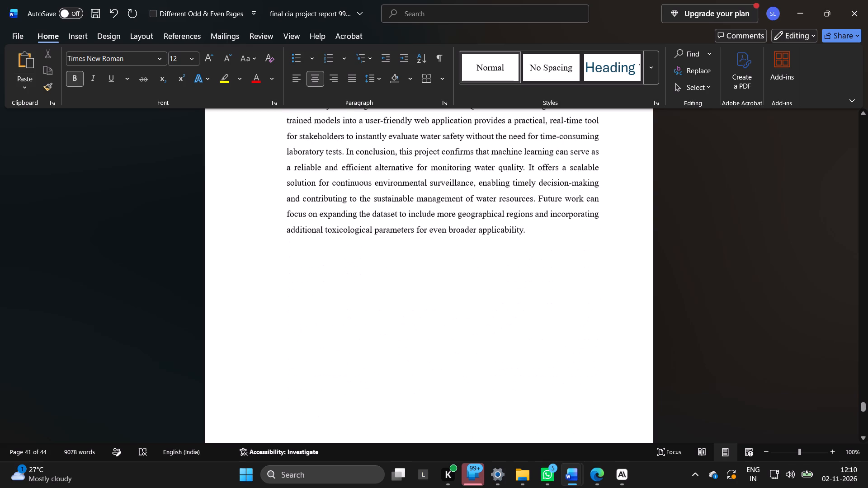
scroll(512, 217, up, 4)
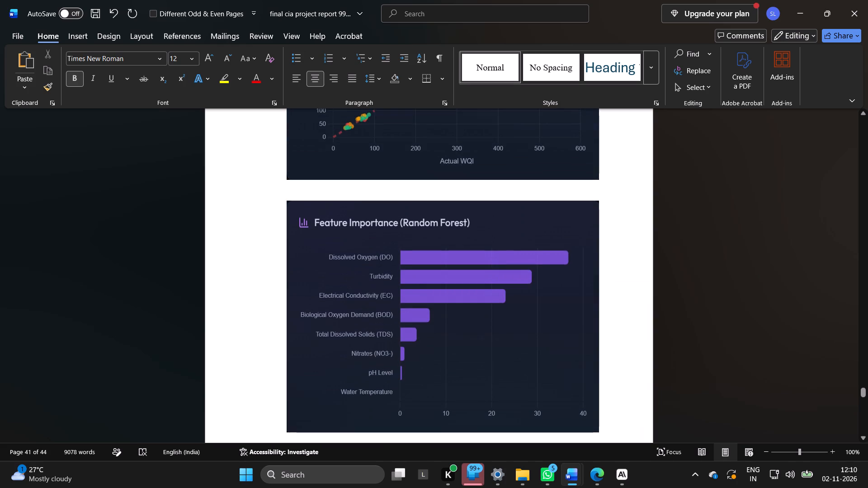
key(ctrl+s)
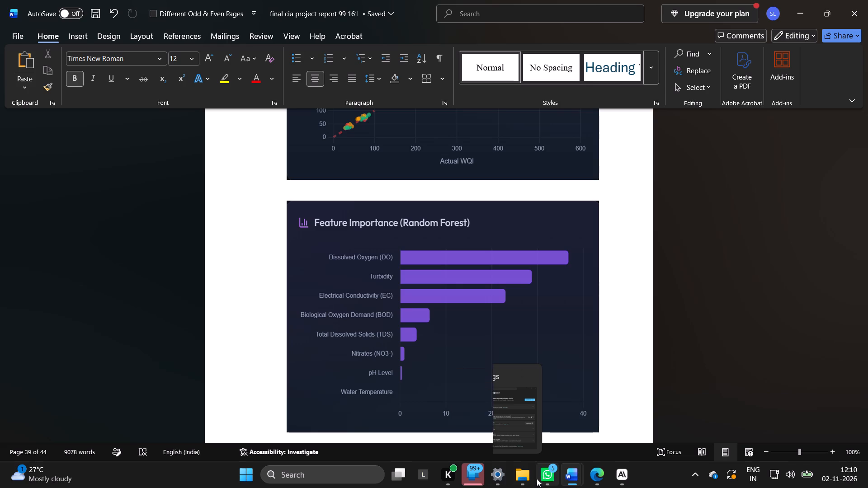
Switch to File Explorer and look through the recent files for the project report.
click(511, 482)
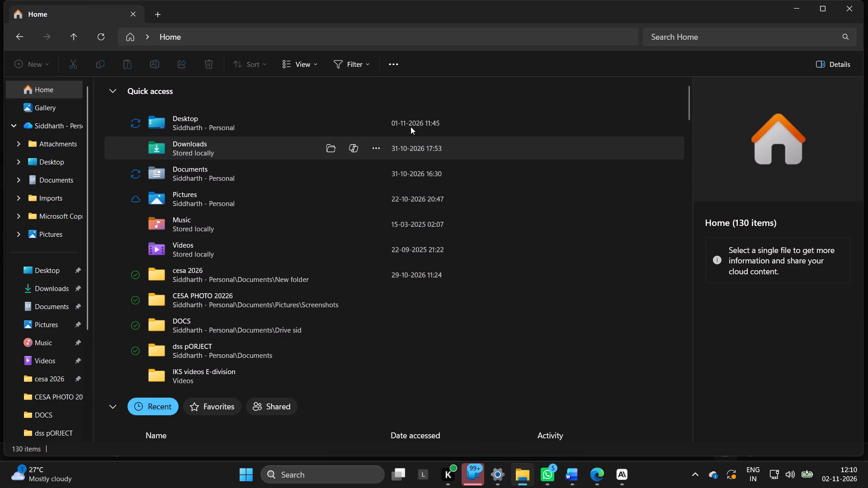
scroll(355, 186, down, 2)
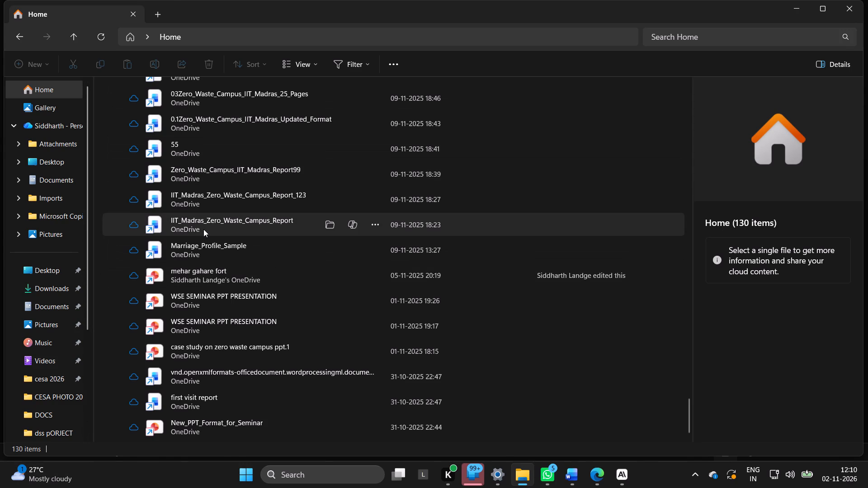
scroll(203, 229, down, 2)
scroll(241, 341, up, 2)
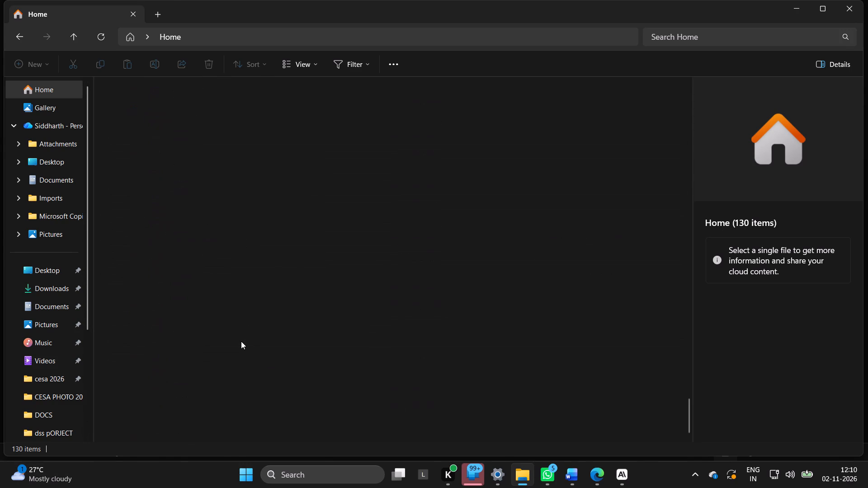
scroll(241, 341, up, 6)
scroll(230, 318, down, 1)
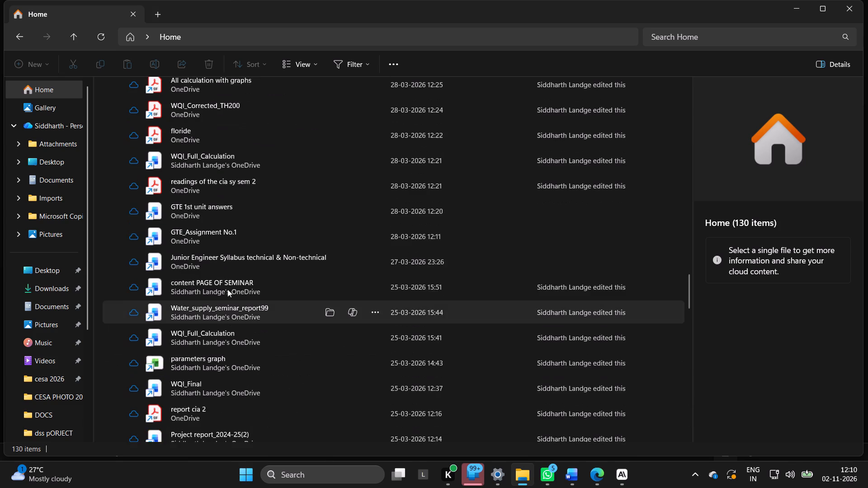
key(Up)
key(Up)
key(Up)
key(Up)
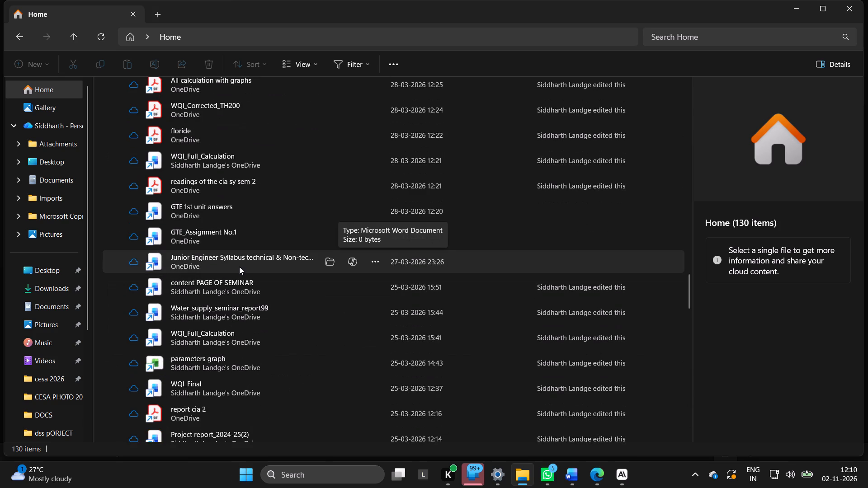
key(Up)
key(Up)
key(Up)
key(Up)
key(Up)
key(Up)
key(Up)
key(Up)
key(Up)
key(Up)
key(Up)
key(Down)
key(Left)
key(Down)
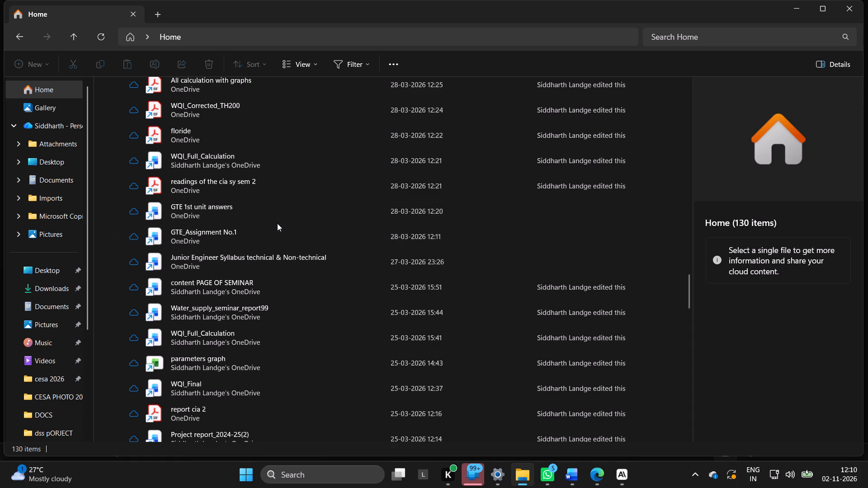
key(Up)
key(Up)
scroll(214, 202, up, 1)
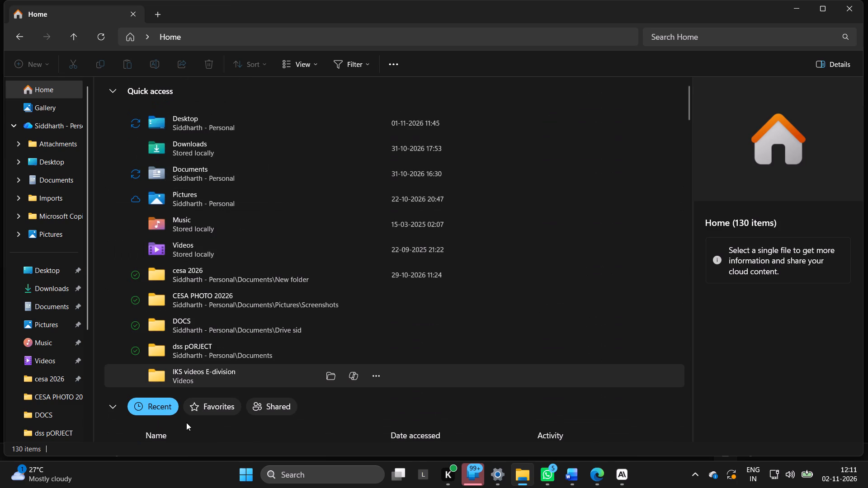
scroll(186, 422, down, 1)
scroll(186, 422, up, 1)
Copy the Word file "final cia project report 99 161" from the recent files.
click(56, 86)
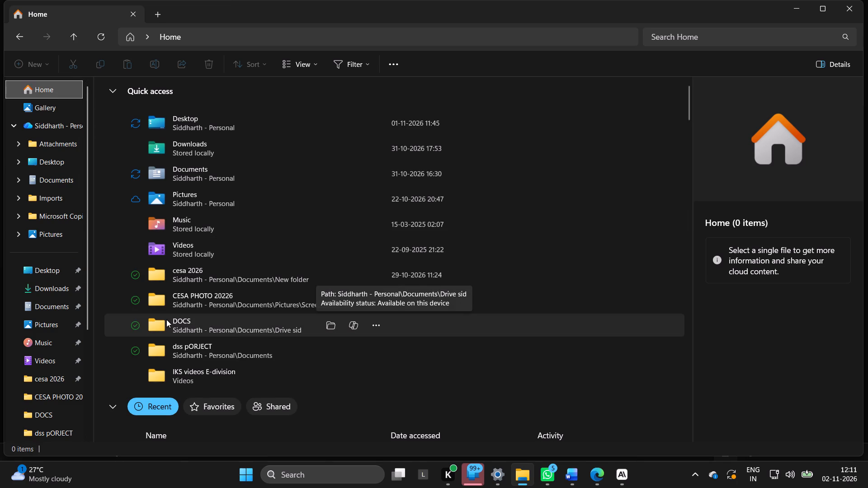
key(Up)
key(Down)
key(Down)
key(Down)
key(Down)
click(184, 328)
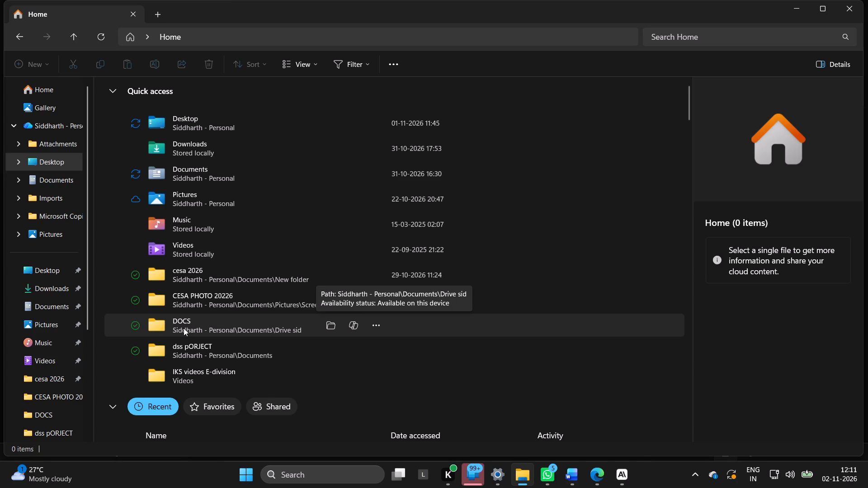
key(Down)
key(Down)
key(Down)
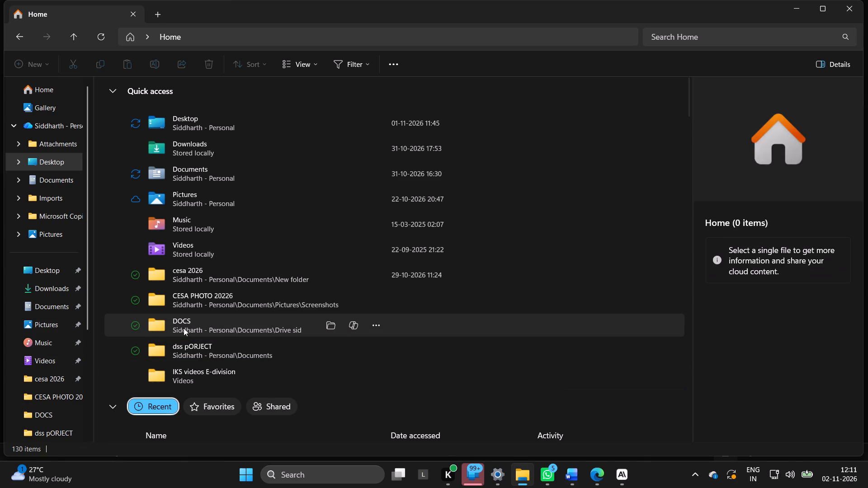
key(Down)
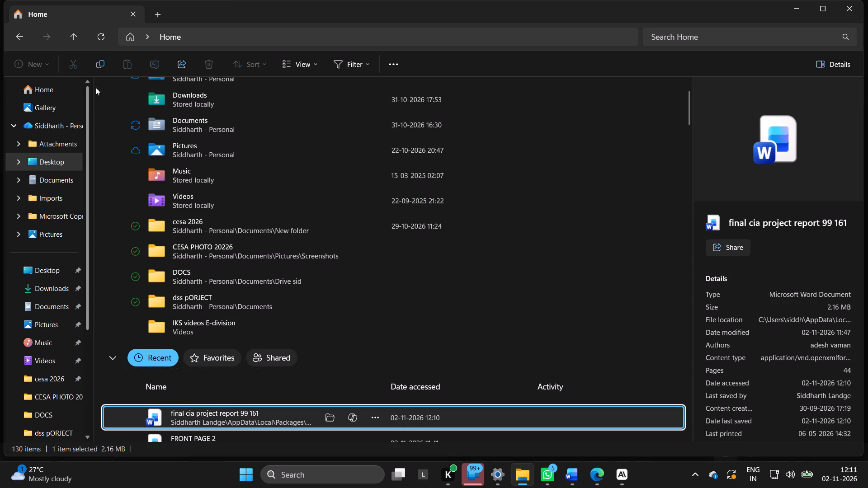
click(96, 67)
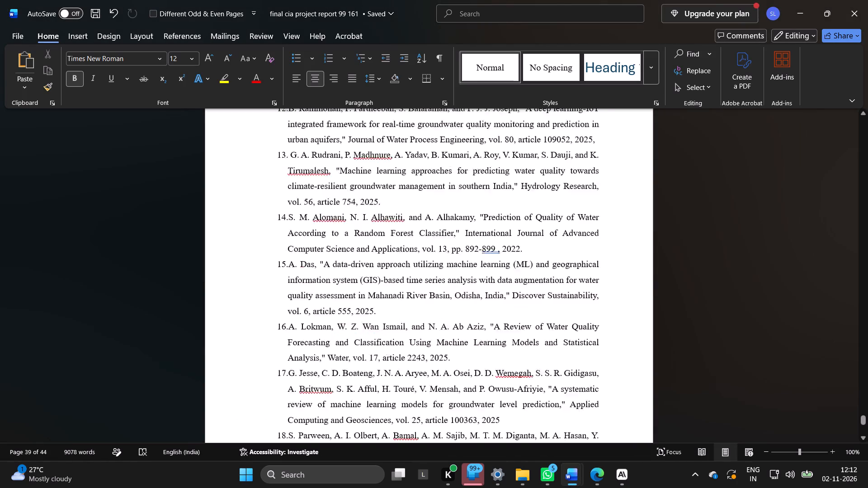
scroll(434, 353, down, 9)
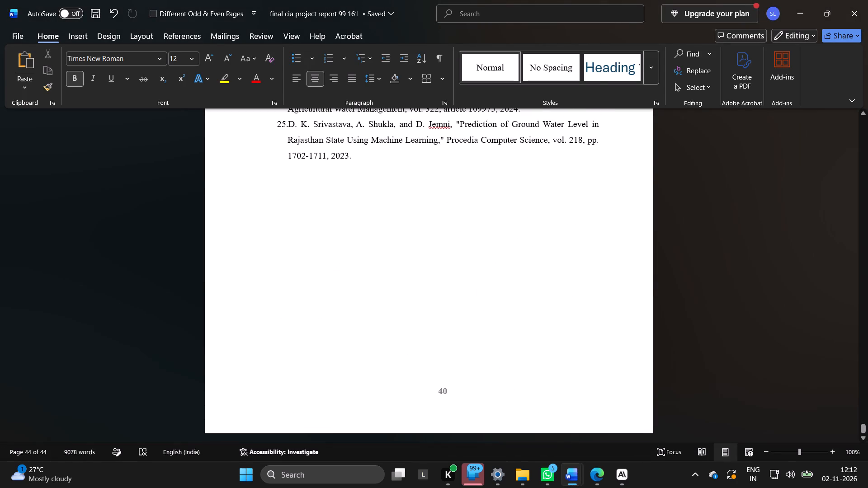
scroll(370, 226, up, 3)
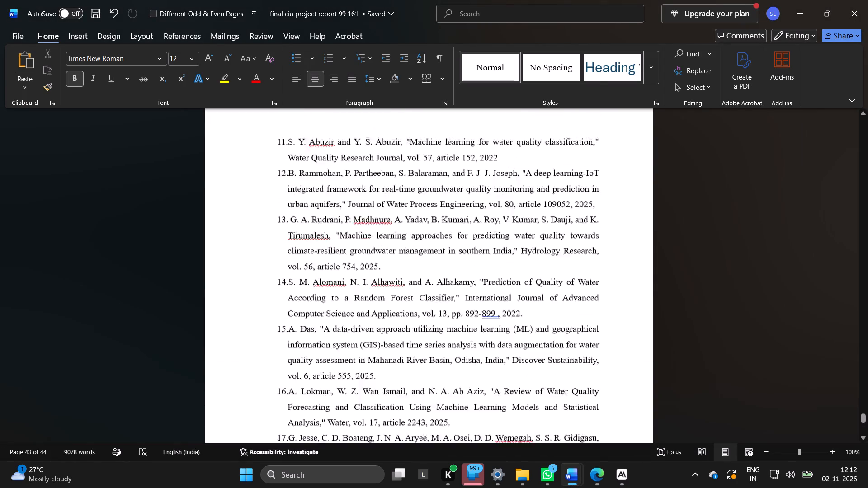
scroll(370, 226, up, 3)
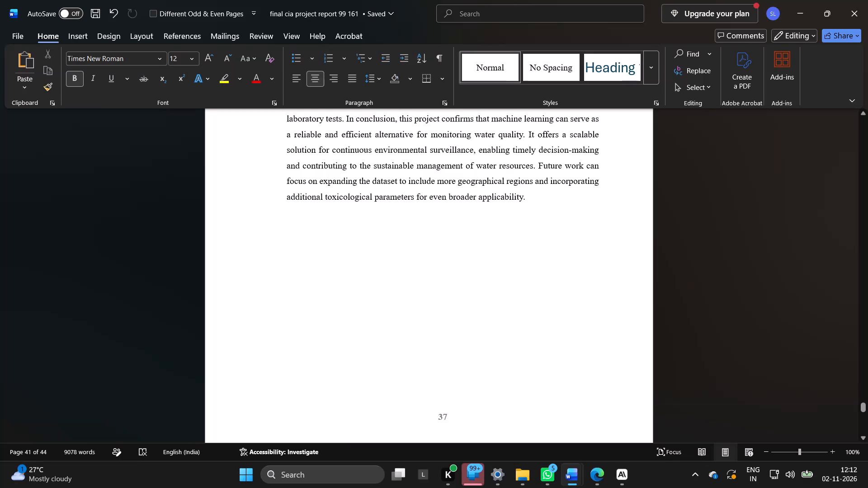
click(552, 204)
key(Return)
key(ctrl+v)
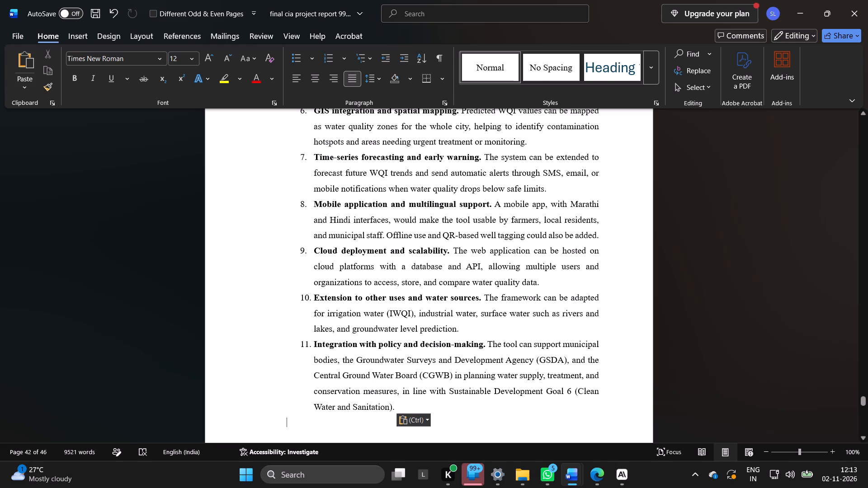
Check the line spacing applied to the whole pasted 4.2 Future Scope section, from its heading through point 11.
drag(396, 414, 245, 211)
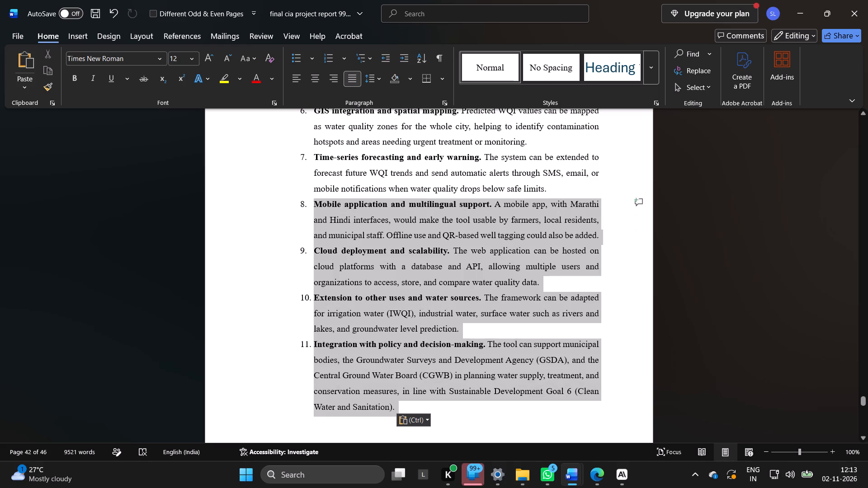
drag(245, 211, 245, 199)
scroll(243, 175, up, 5)
scroll(245, 199, down, 4)
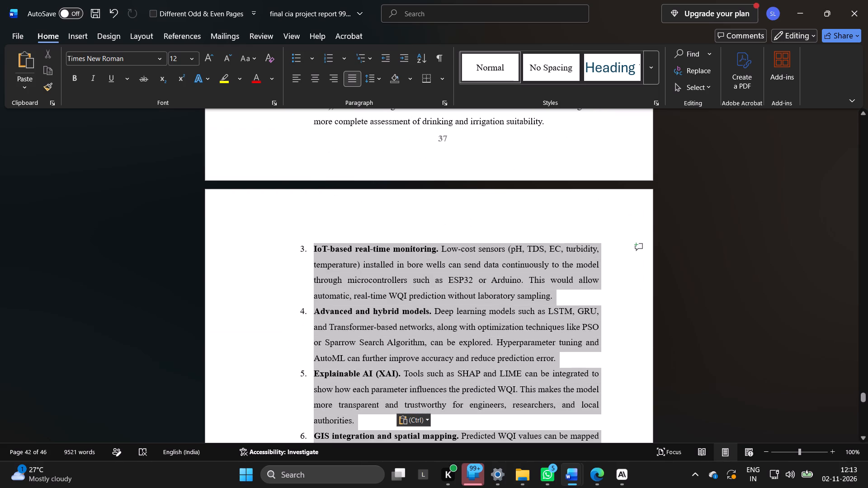
drag(245, 199, 249, 300)
scroll(245, 199, up, 1)
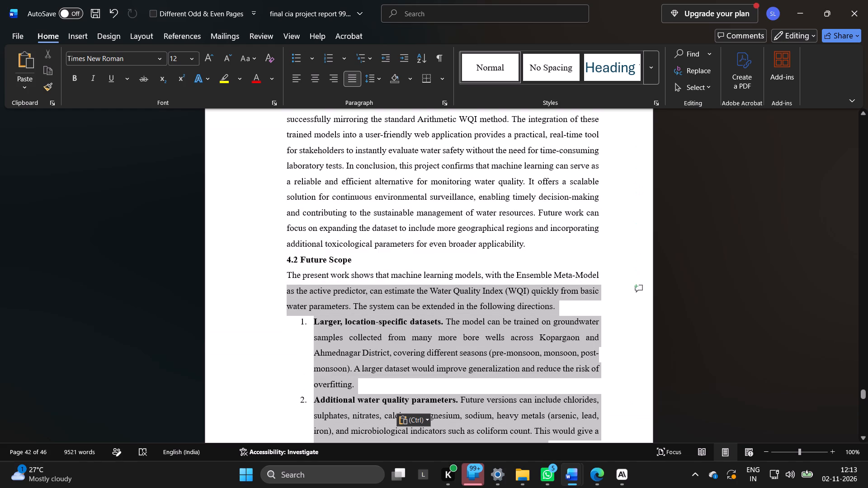
drag(249, 300, 253, 263)
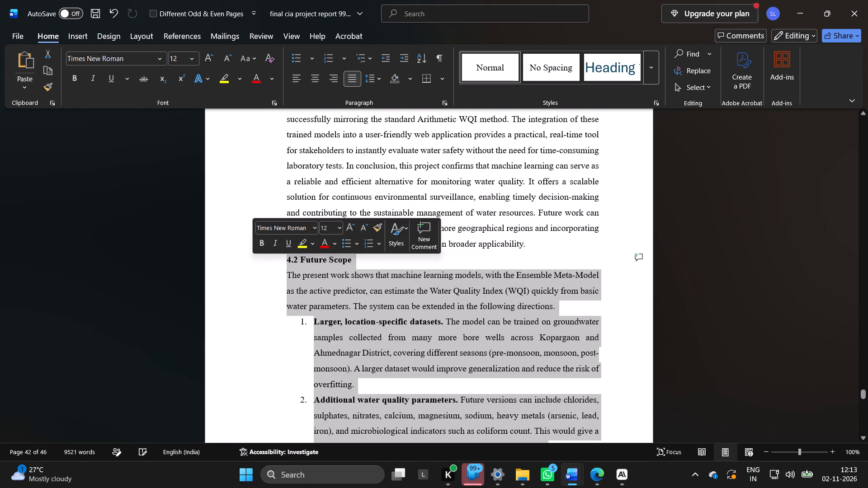
click(287, 342)
drag(291, 258, 409, 448)
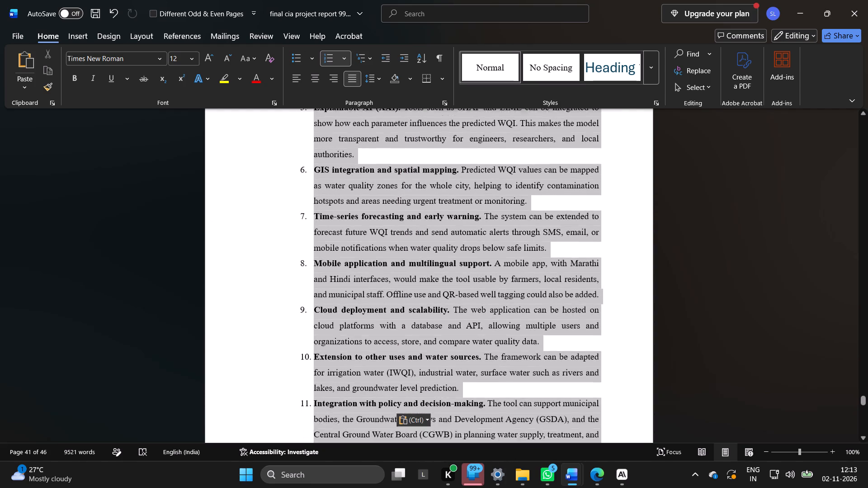
drag(409, 448, 377, 280)
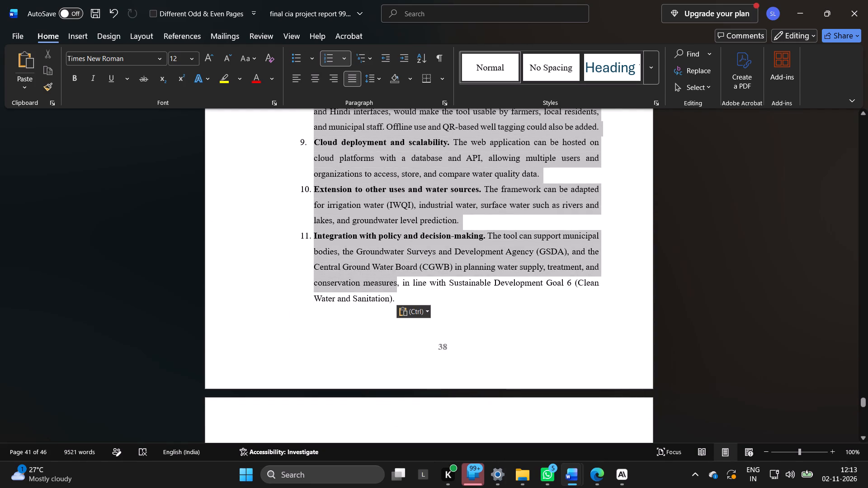
drag(377, 280, 429, 311)
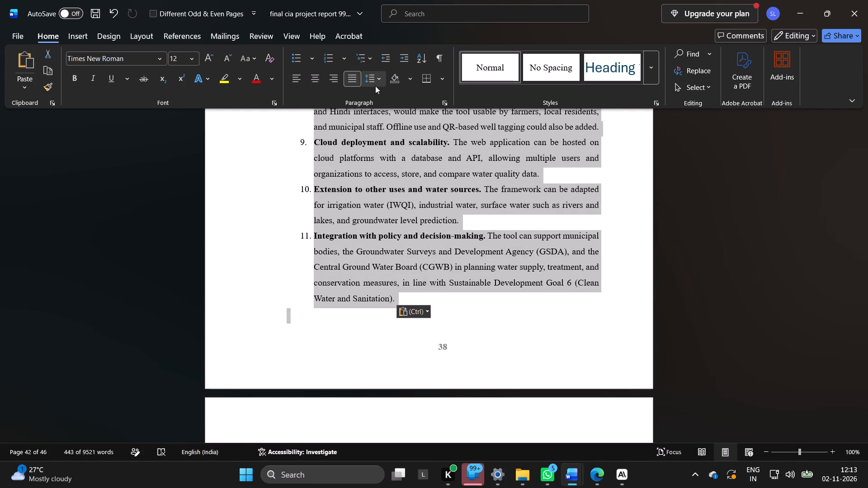
click(383, 93)
click(380, 77)
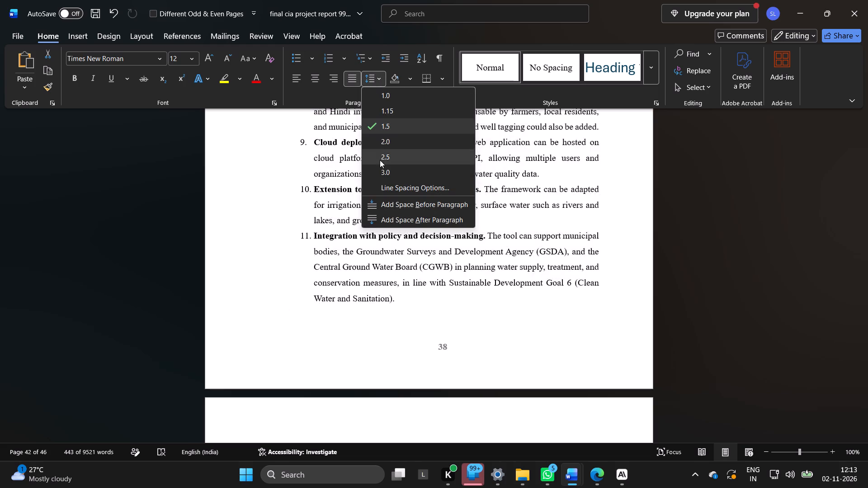
click(228, 358)
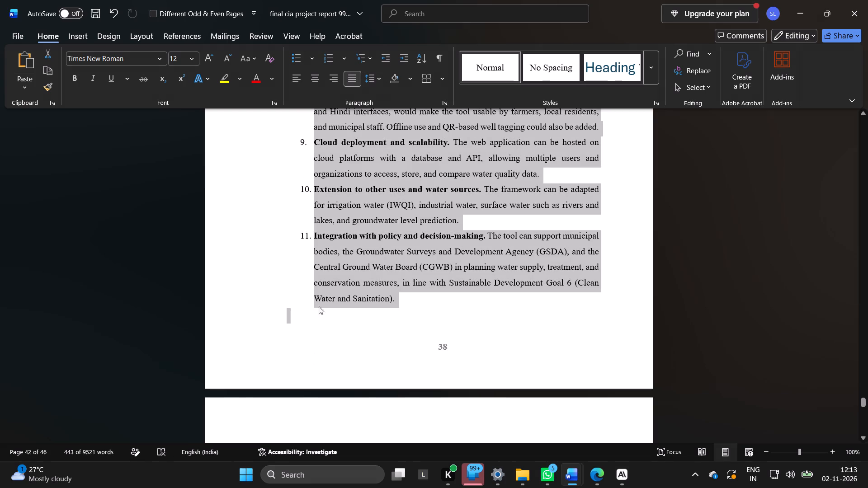
Delete points 6 to 11 of the 4.2 Future Scope list, from GIS integration through policy and decision-making.
click(406, 302)
drag(406, 302, 297, 180)
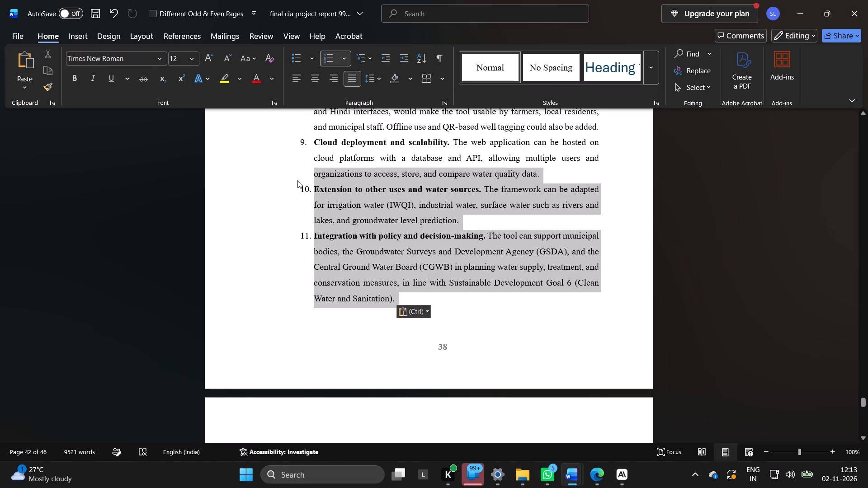
drag(297, 180, 299, 281)
scroll(296, 180, up, 1)
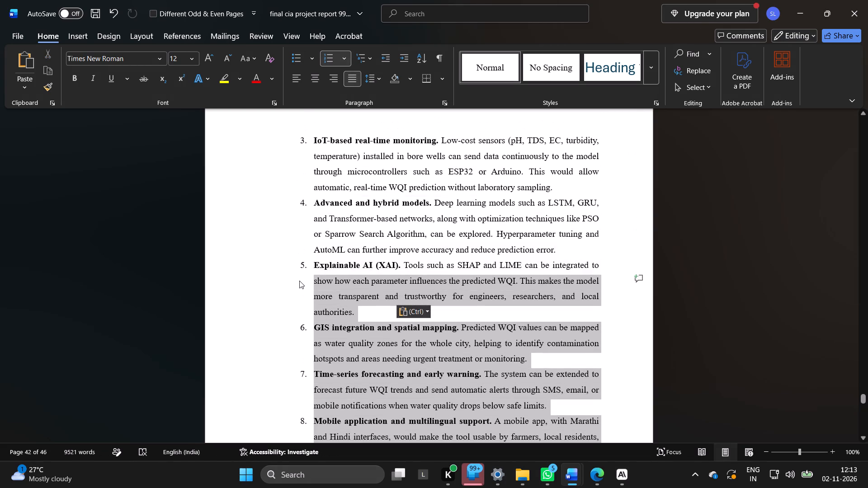
drag(299, 281, 290, 332)
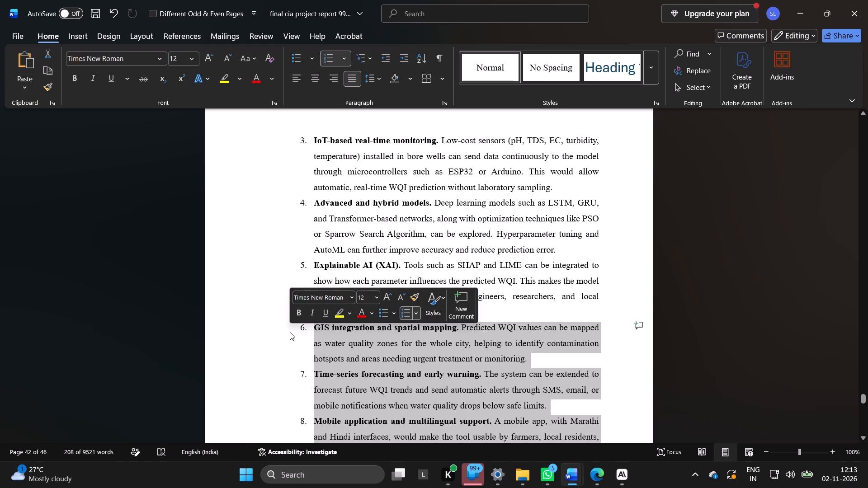
key(BackSpace)
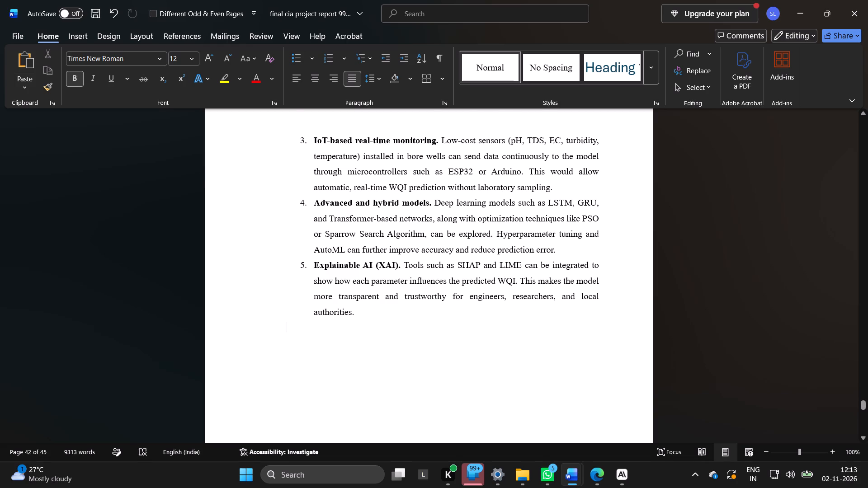
Review the shortened Future Scope section and the preceding conclusions, model results, code listings and output pages.
scroll(317, 354, up, 2)
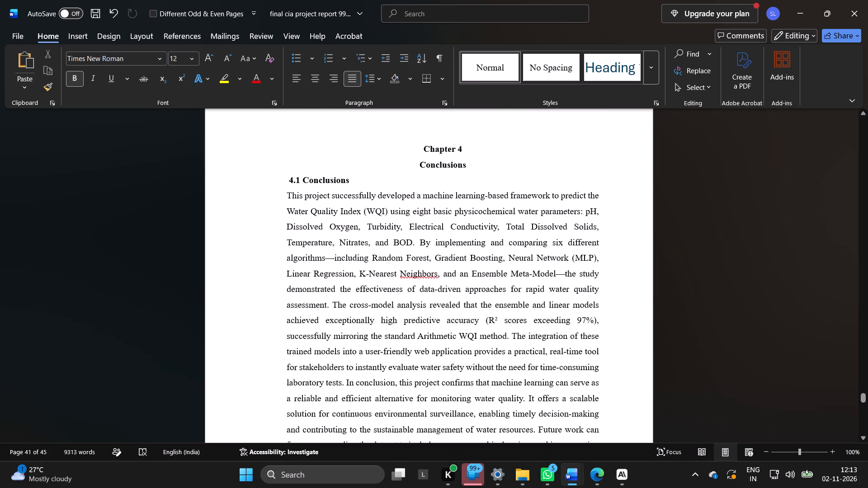
scroll(317, 354, up, 1)
scroll(317, 354, down, 2)
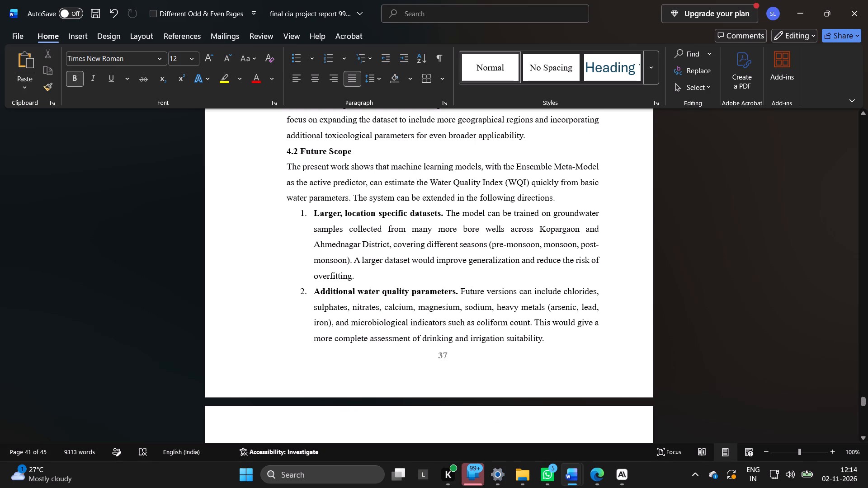
scroll(392, 253, up, 4)
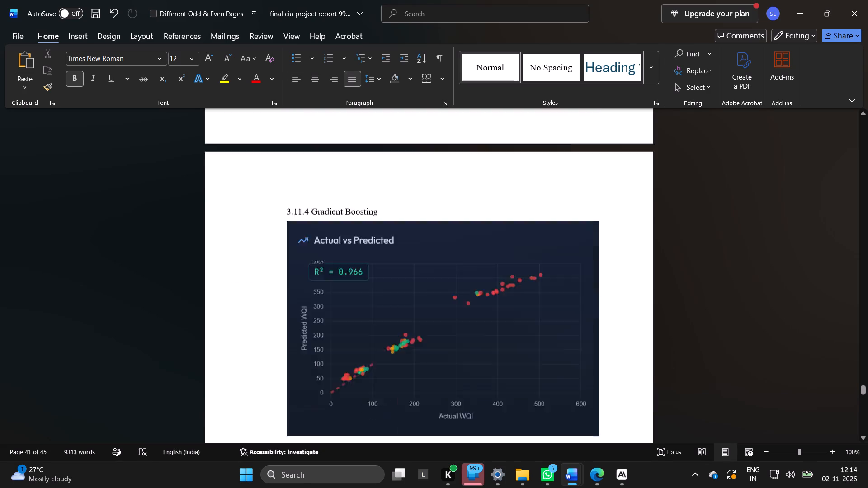
scroll(392, 253, up, 7)
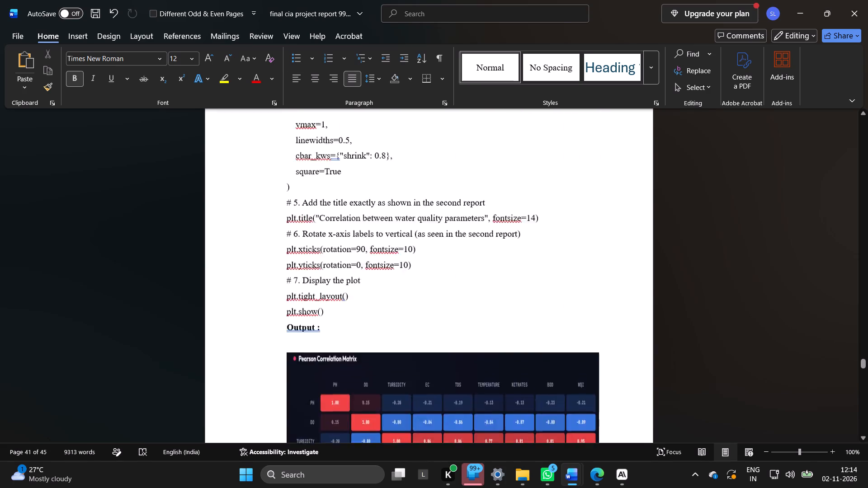
scroll(392, 253, up, 1)
scroll(355, 304, up, 2)
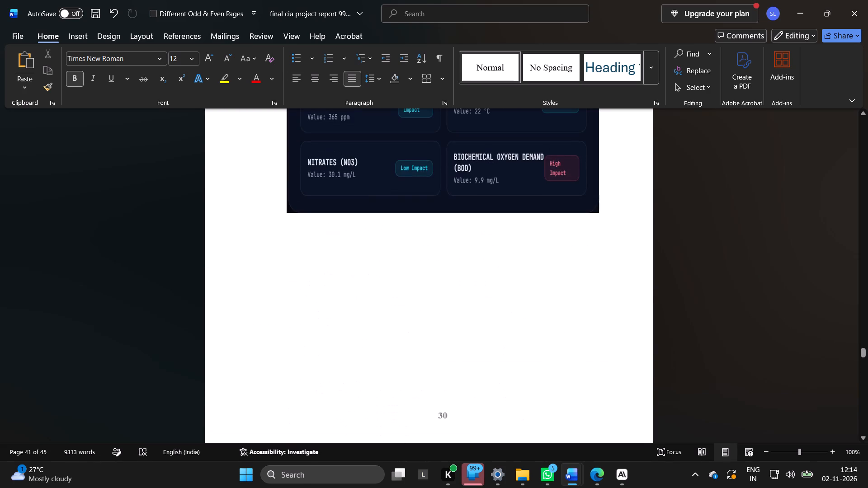
scroll(355, 304, up, 8)
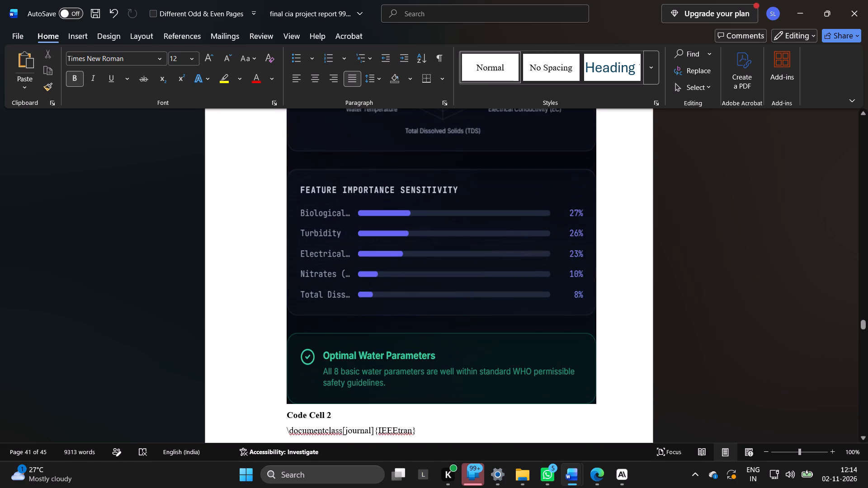
Remove the empty line after point 5 of the Future Scope list, together with the full stop after "authorities".
key(ctrl+minus)
key(ctrl+minus)
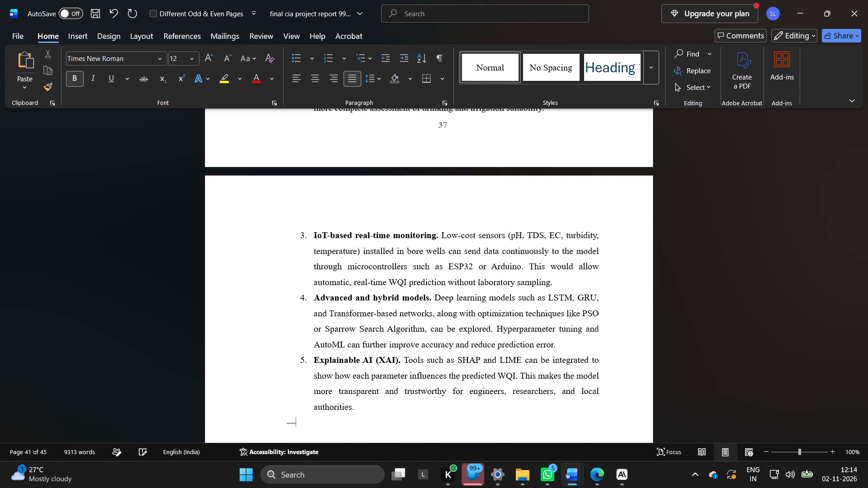
key(ctrl+minus)
key(BackSpace)
key(BackSpace)
key(BackSpace)
key(BackSpace)
key(BackSpace)
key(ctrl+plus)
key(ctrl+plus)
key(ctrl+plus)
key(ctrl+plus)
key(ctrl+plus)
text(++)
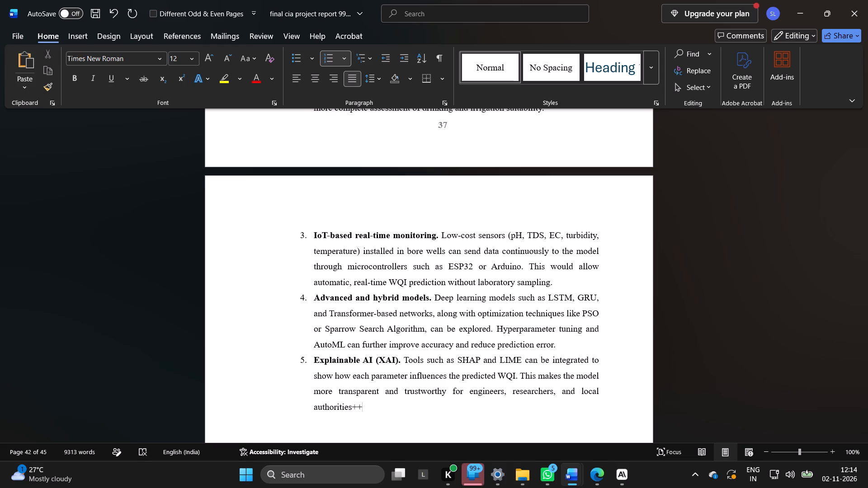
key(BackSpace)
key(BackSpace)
In a 20% multi-page overview, delete two blank lines from the code listing on page 28 to tighten its layout.
scroll(303, 362, down, 2)
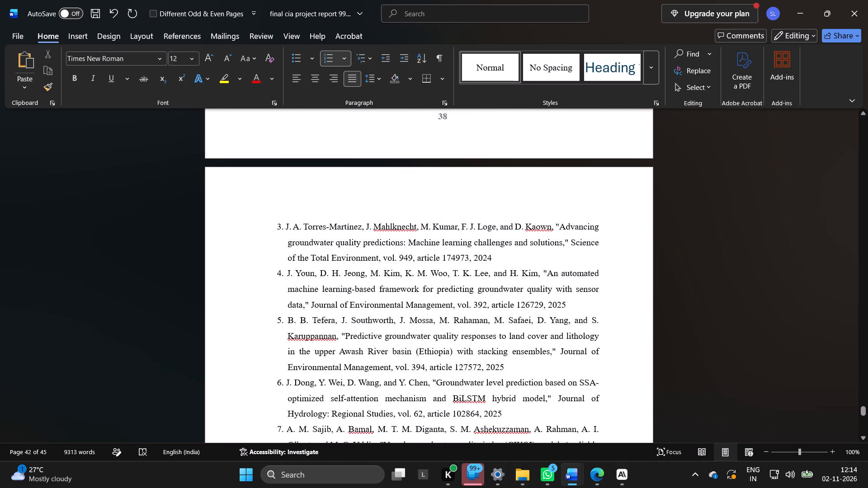
ctrl+right_click(303, 362)
ctrl+scroll(303, 362, down, 1)
ctrl+scroll(303, 362, up, 1)
ctrl+scroll(303, 362, down, 5)
click(527, 189)
ctrl+scroll(501, 203, down, 1)
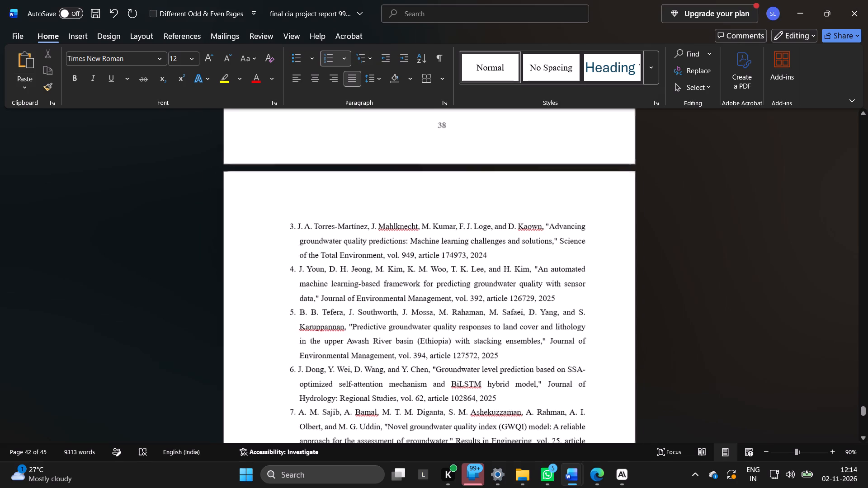
ctrl+scroll(501, 203, down, 7)
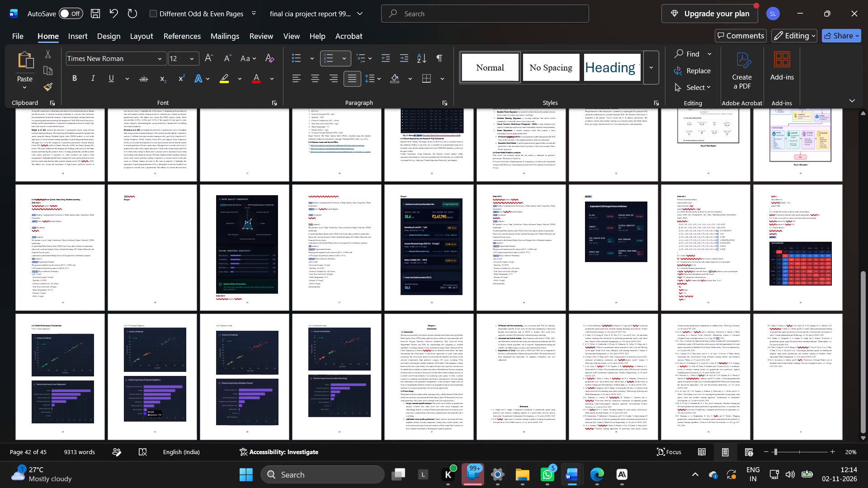
click(55, 225)
key(BackSpace)
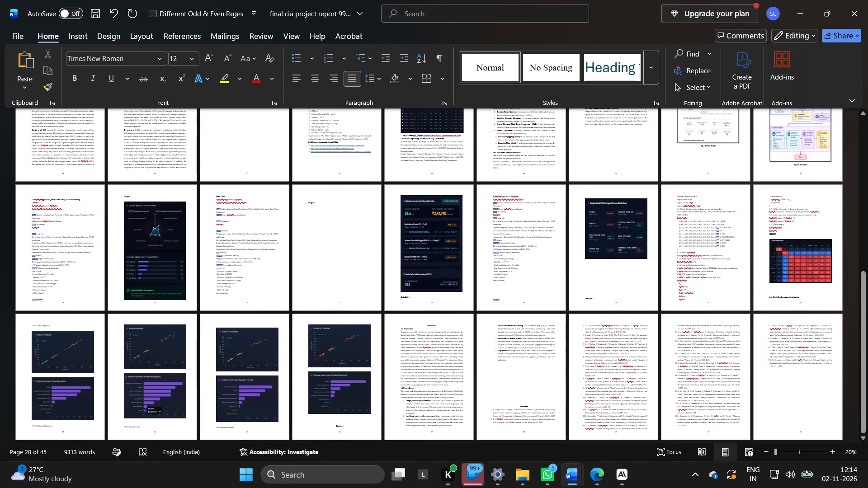
click(30, 231)
key(BackSpace)
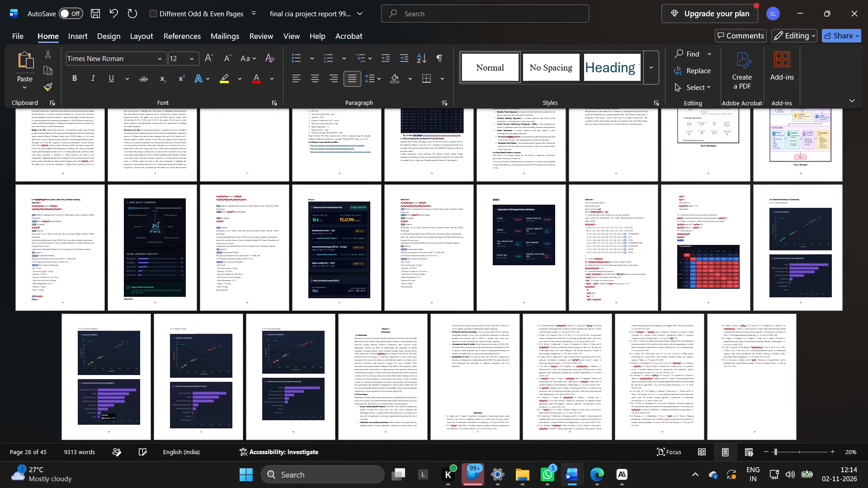
Adjust the blank lines before the Output heading ending the page 28 code listing until it starts on the following page.
click(32, 296)
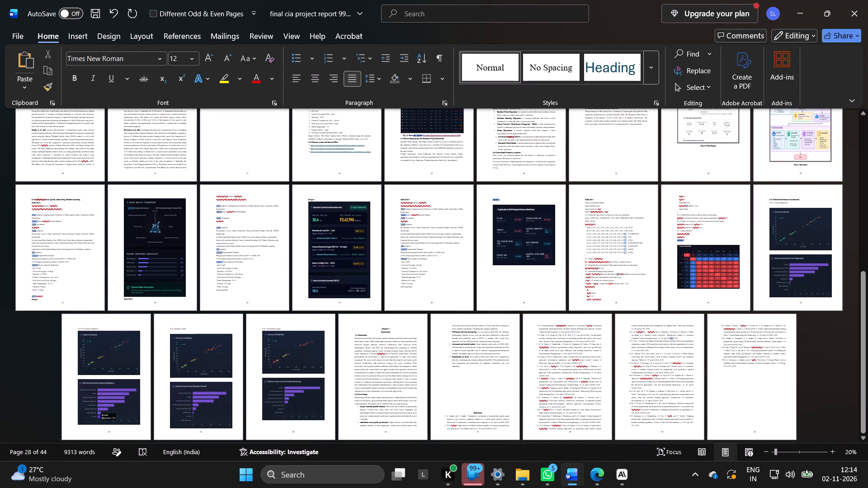
key(BackSpace)
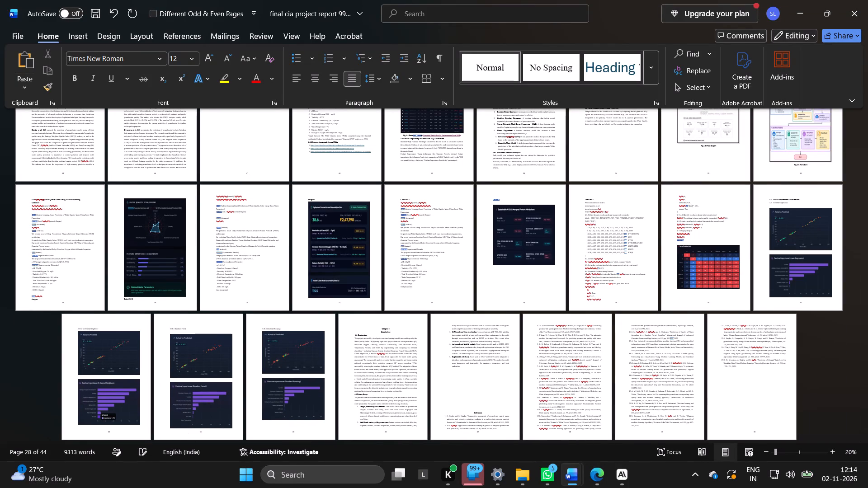
key(BackSpace)
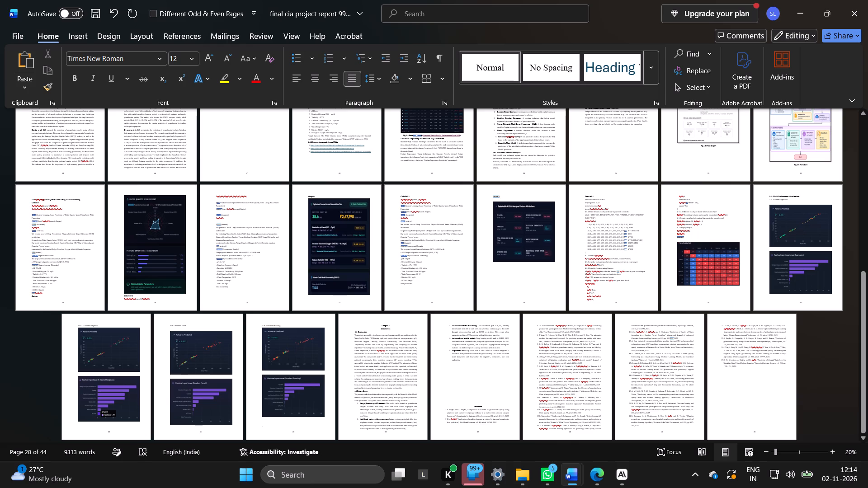
click(27, 297)
key(Return)
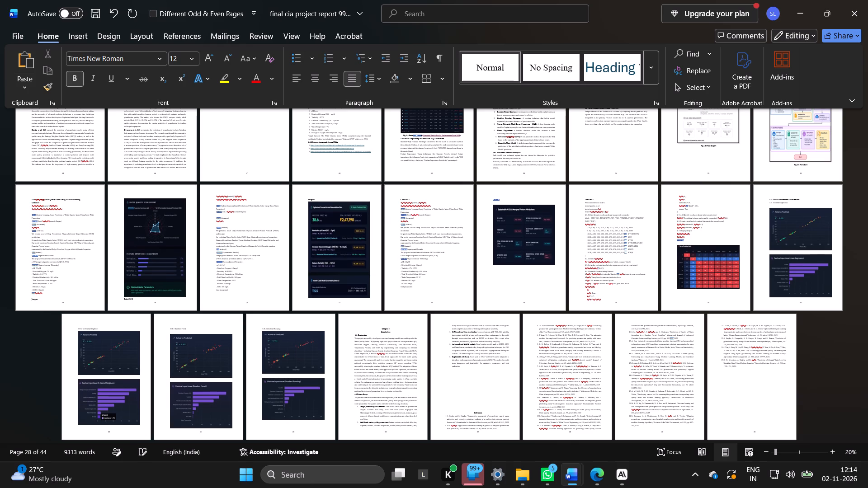
key(Return)
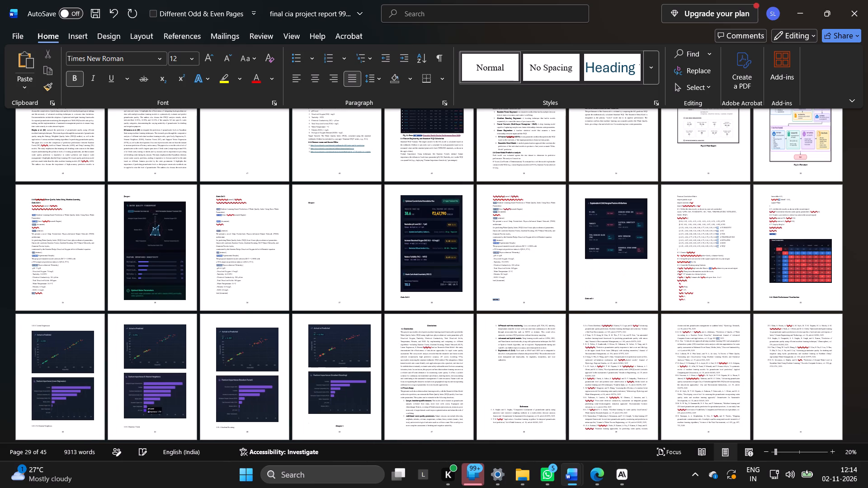
Remove the blank line between the Output heading and the Water Quality Fingerprint image following Code Cell 1.
click(128, 198)
key(Down)
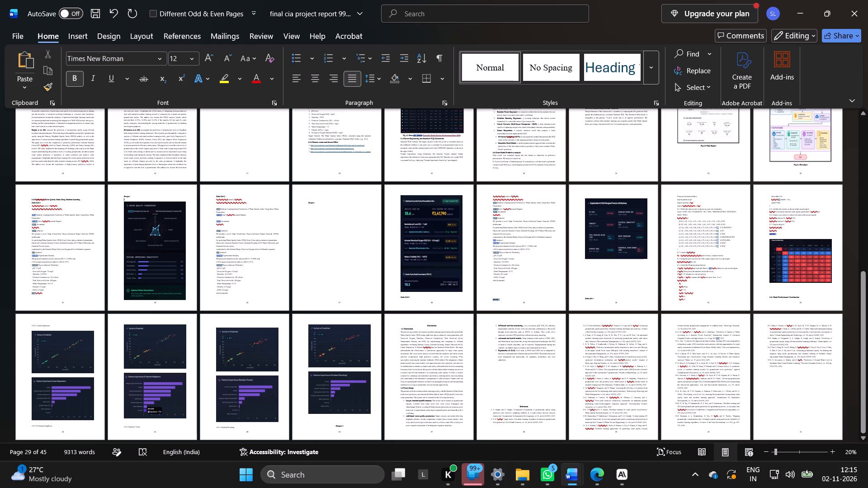
key(BackSpace)
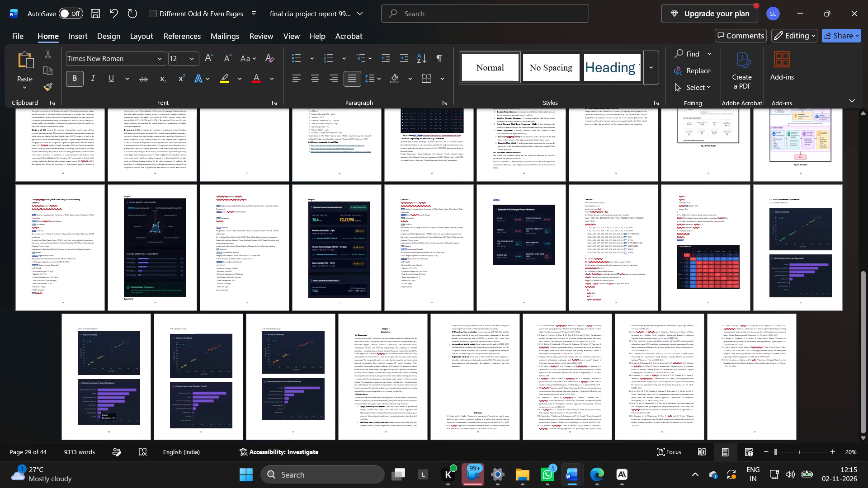
Insert a blank line before the Code Cell 2 heading below the Water Quality Fingerprint image so it starts on the following page.
click(124, 296)
click(124, 296)
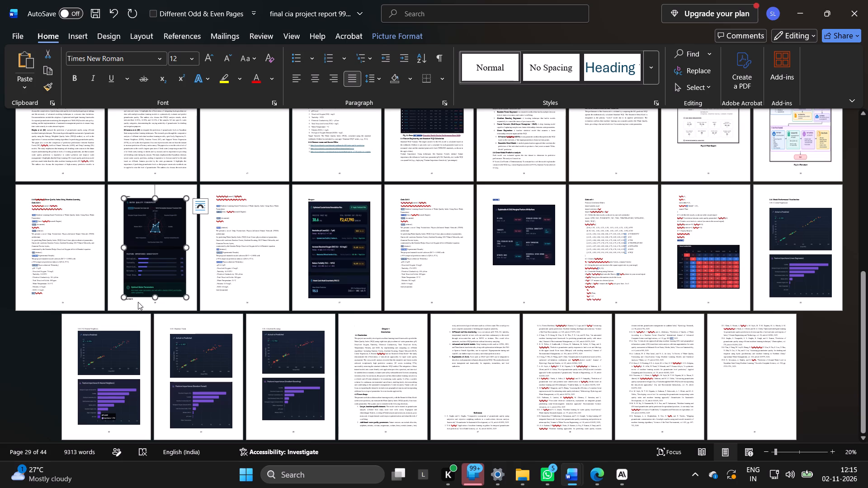
click(140, 300)
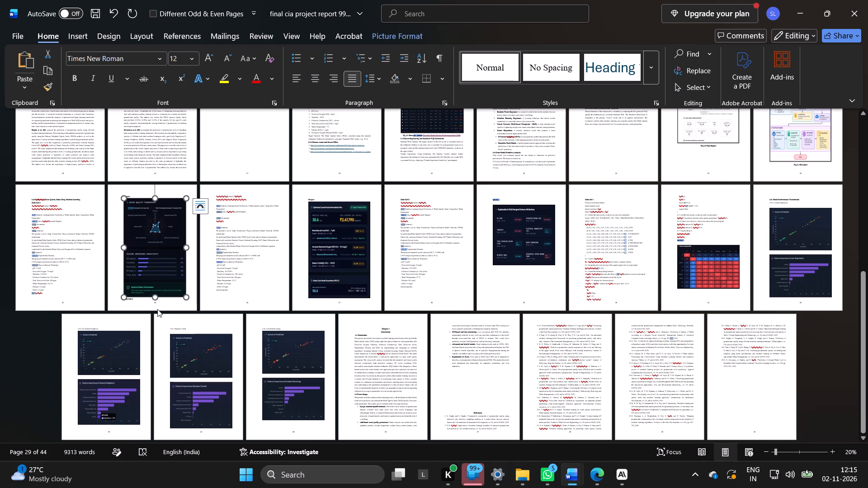
click(158, 309)
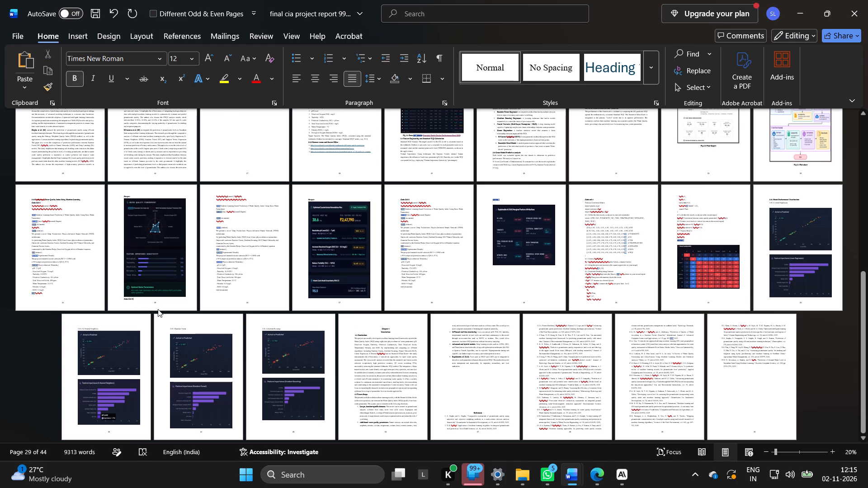
ctrl+scroll(158, 309, up, 2)
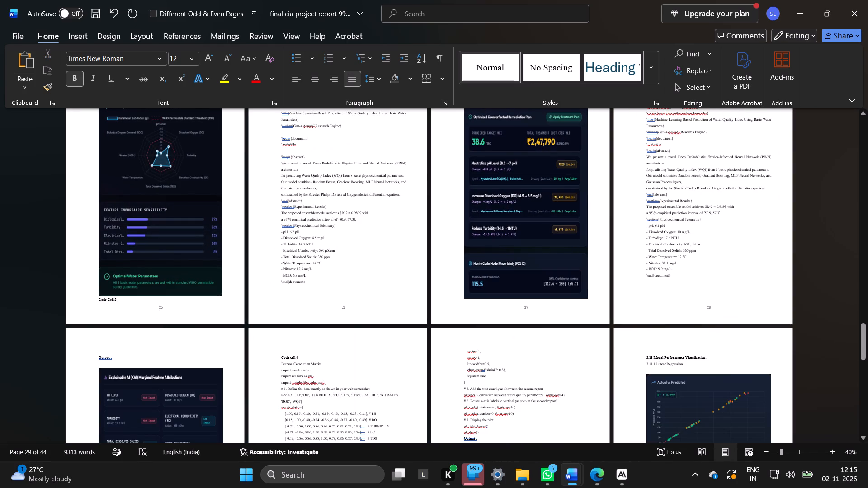
click(101, 299)
key(Left)
key(Return)
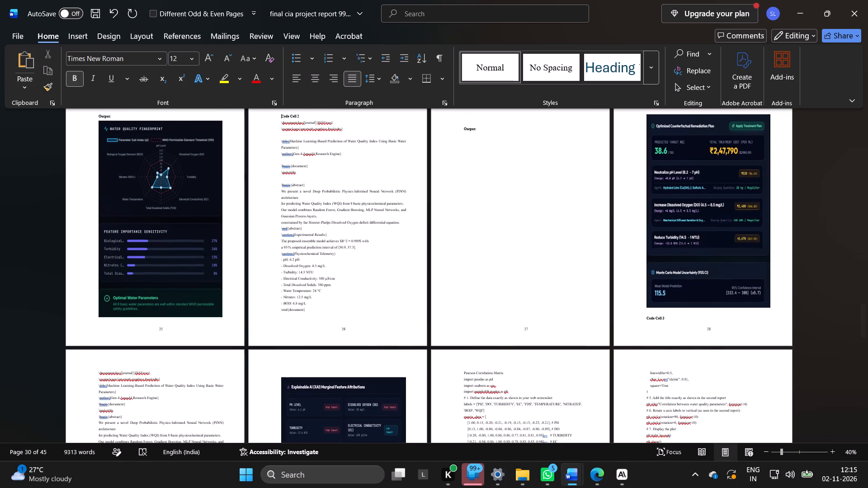
Delete the three blank lines in the Code Cell 2 listing, above its title, begin document and begin abstract lines.
scroll(101, 299, up, 1)
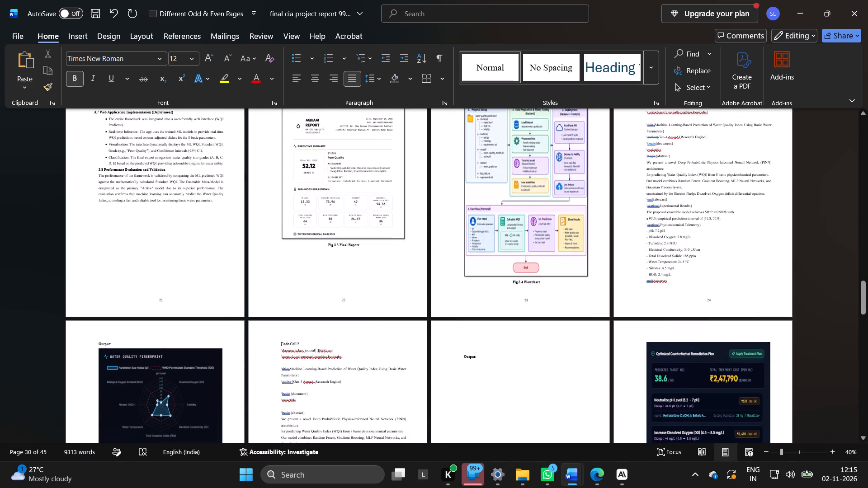
scroll(101, 299, up, 1)
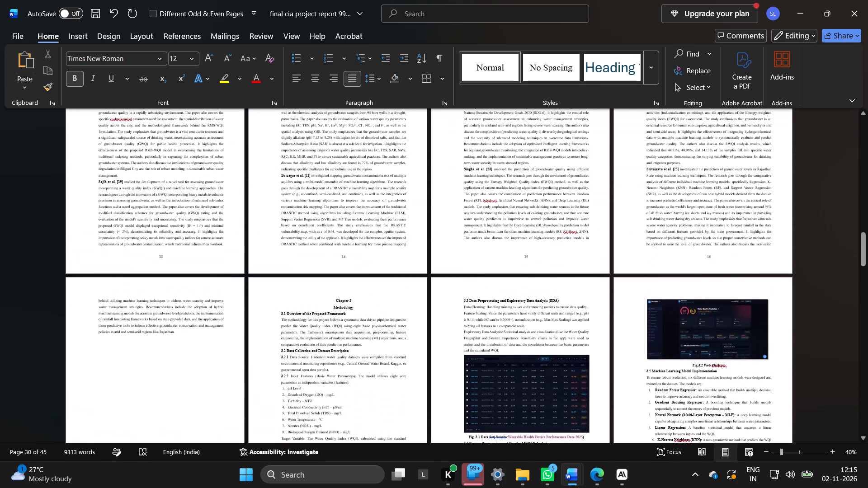
scroll(101, 299, up, 2)
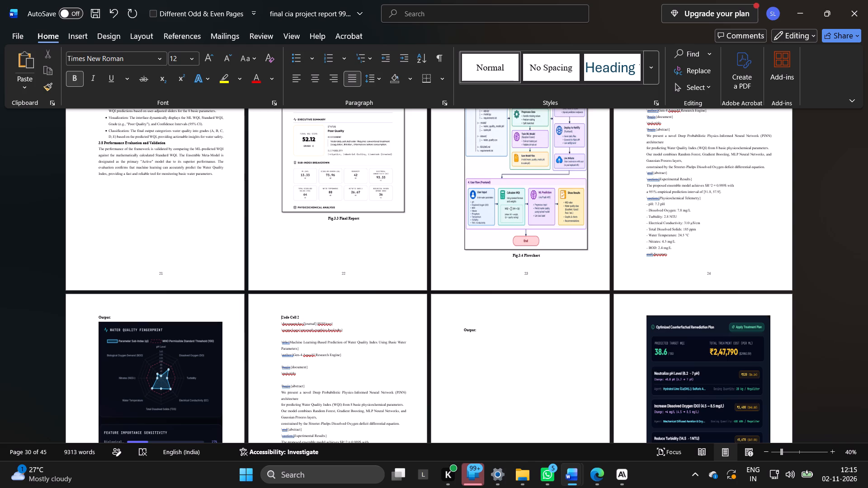
click(288, 339)
key(BackSpace)
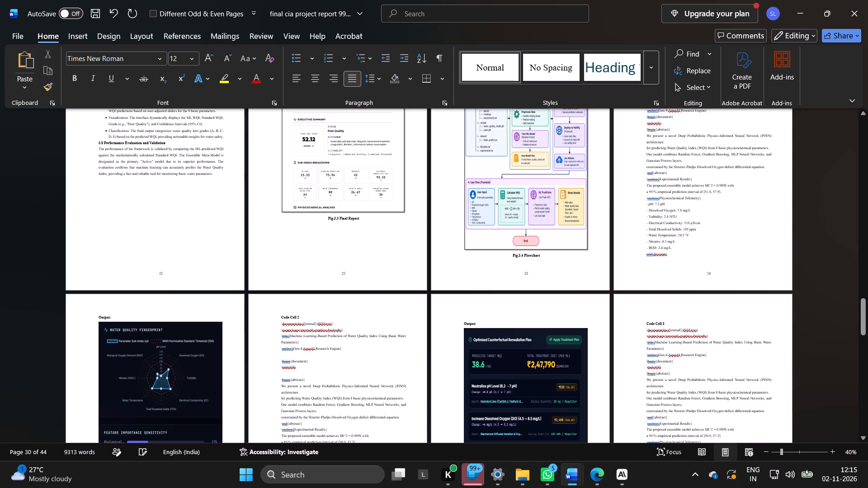
click(291, 353)
key(BackSpace)
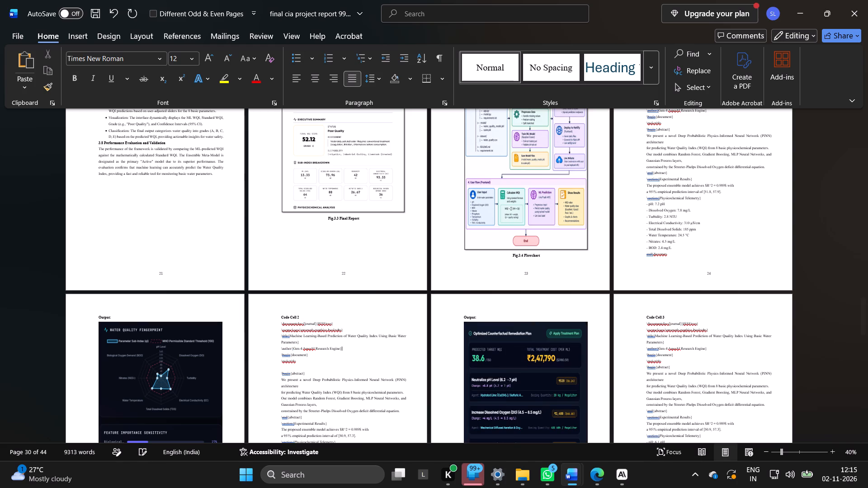
click(290, 370)
key(BackSpace)
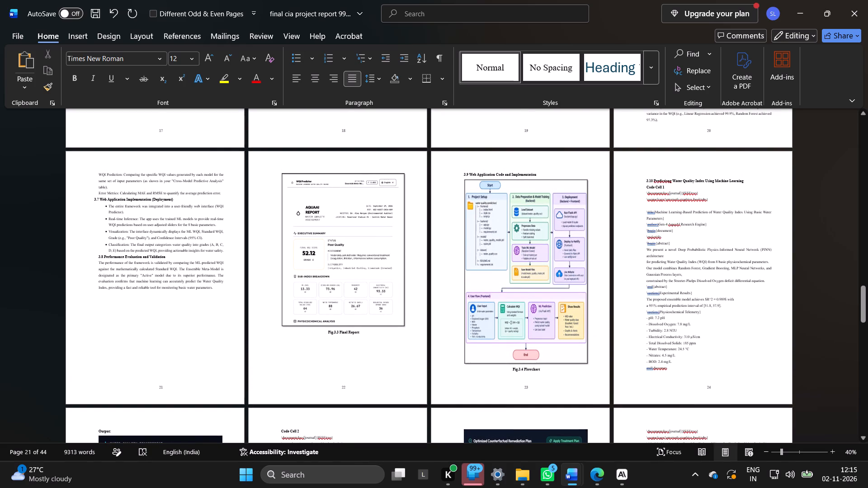
Delete the blank line above the title line in Code Cell 1 and add one before its Output heading to keep it on the following page.
click(657, 205)
key(BackSpace)
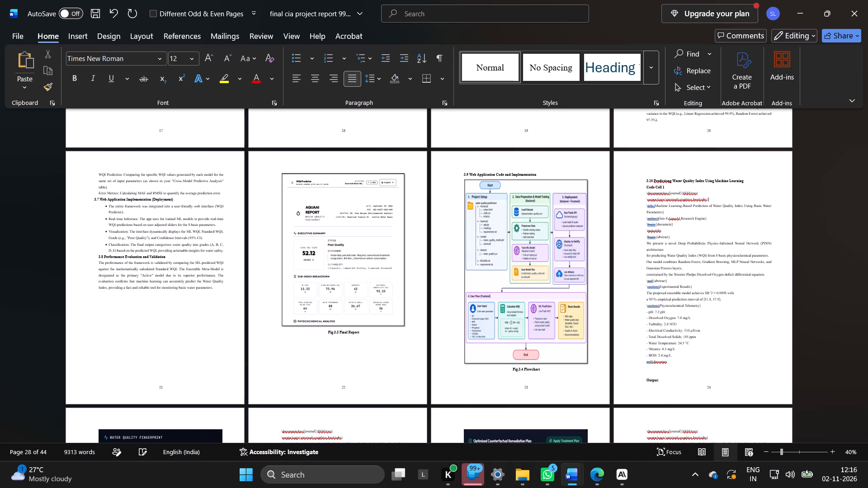
click(670, 372)
key(Return)
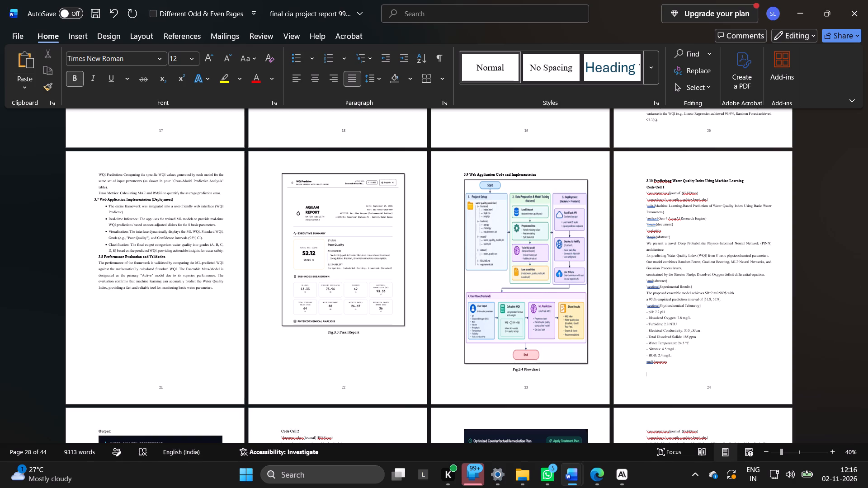
Insert a blank line after the Code Cell 2 listing so its Output heading starts on the following page.
scroll(670, 372, down, 1)
scroll(545, 366, down, 1)
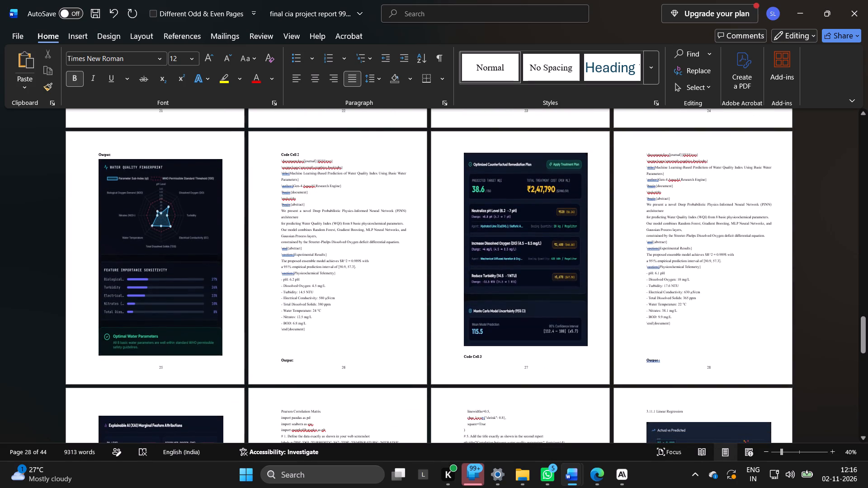
click(295, 346)
key(Return)
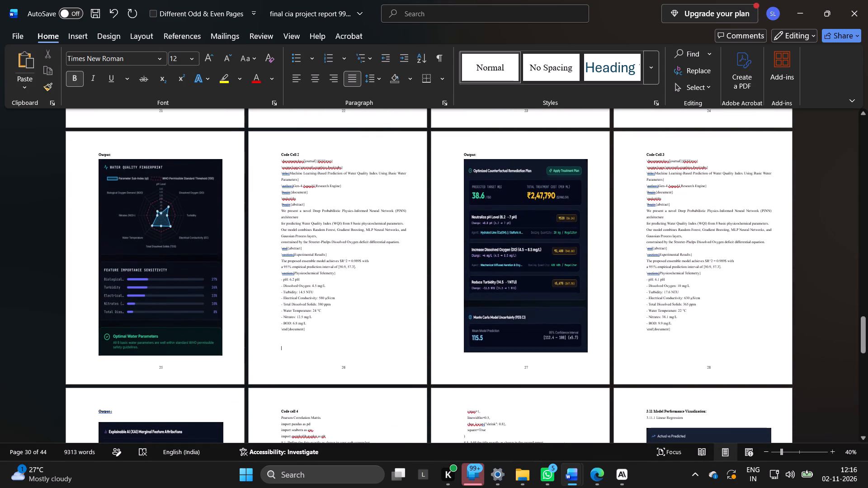
Remove the blank line above the Explainable AI image and add one before Code cell 4 so that heading starts on the following page.
click(128, 418)
key(BackSpace)
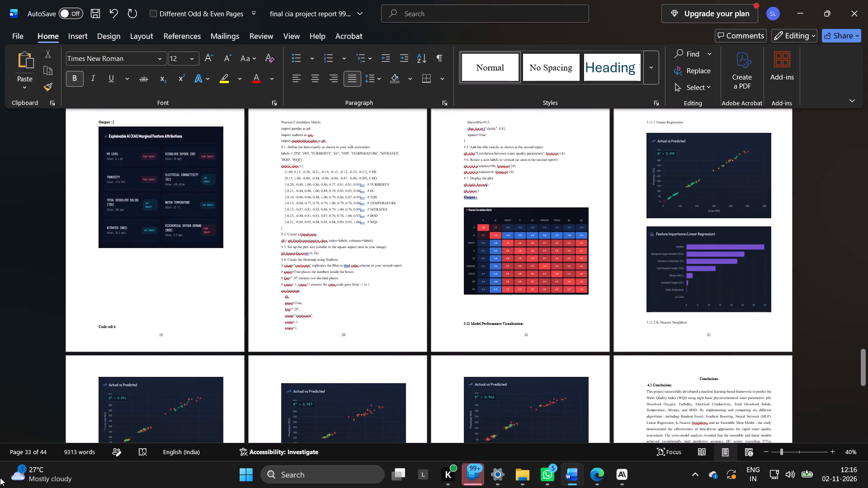
click(99, 315)
key(Return)
Review the layout of the code cells, output images, model performance charts, Future Scope and references pages.
scroll(99, 315, left, 1)
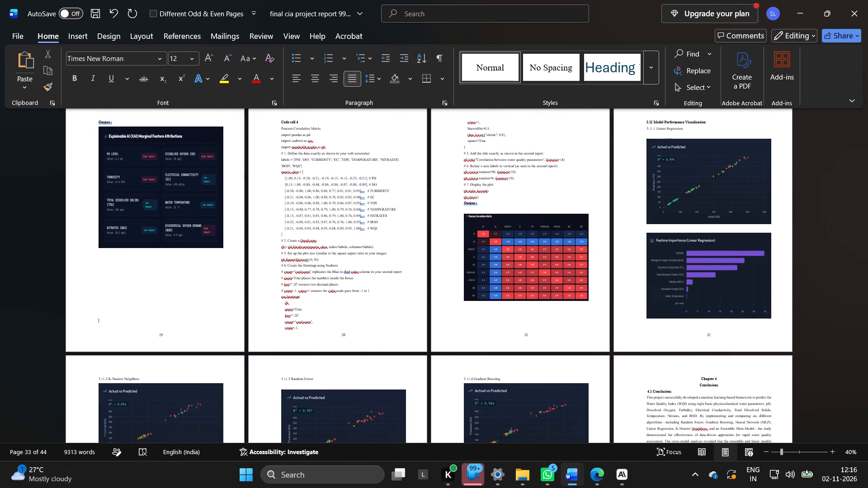
scroll(274, 215, right, 1)
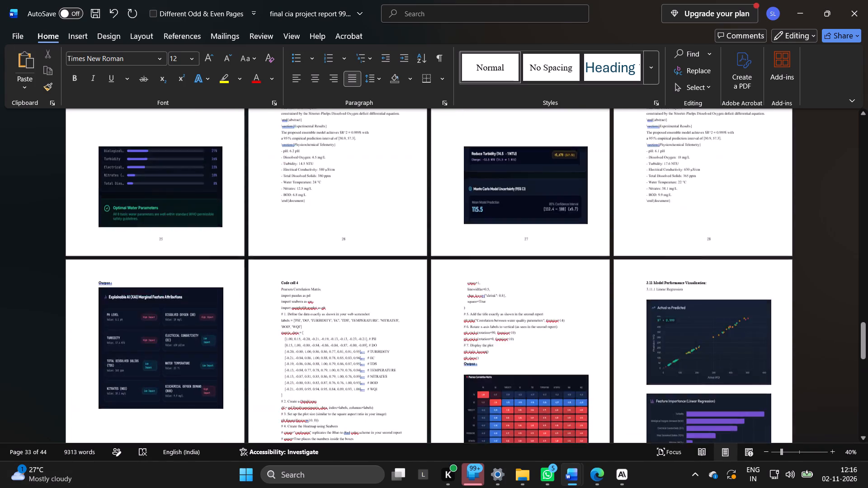
scroll(274, 215, right, 2)
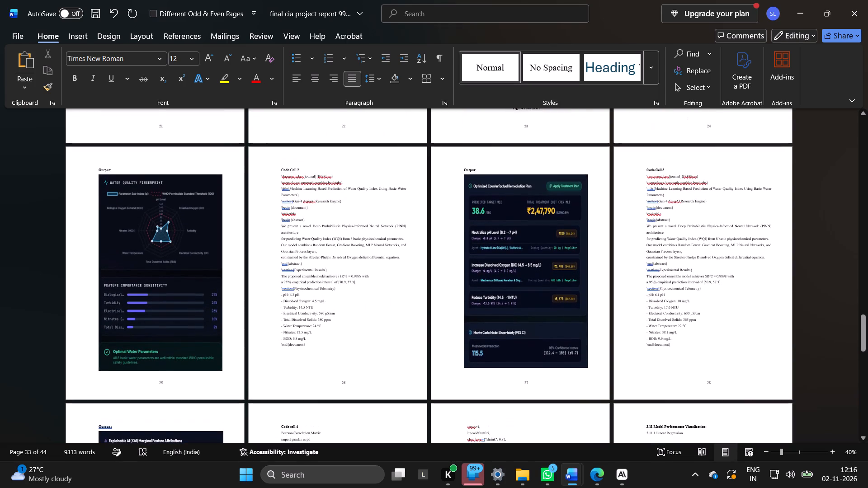
scroll(274, 215, right, 1)
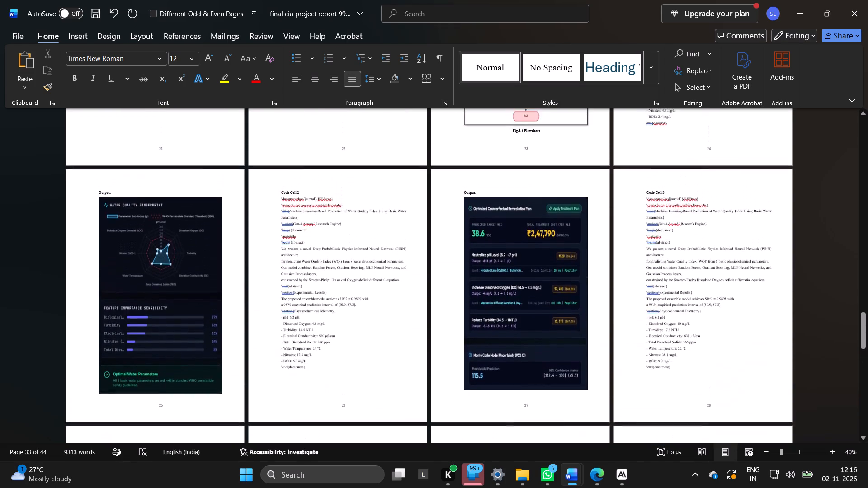
scroll(274, 215, right, 2)
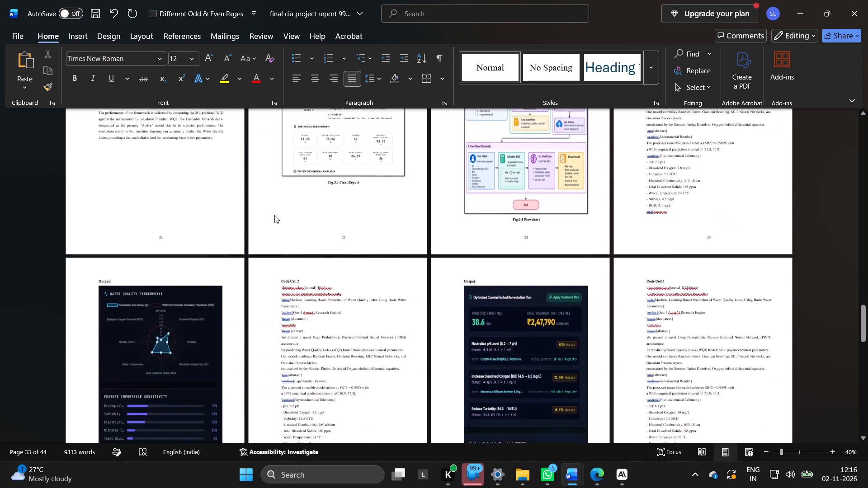
scroll(274, 215, right, 1)
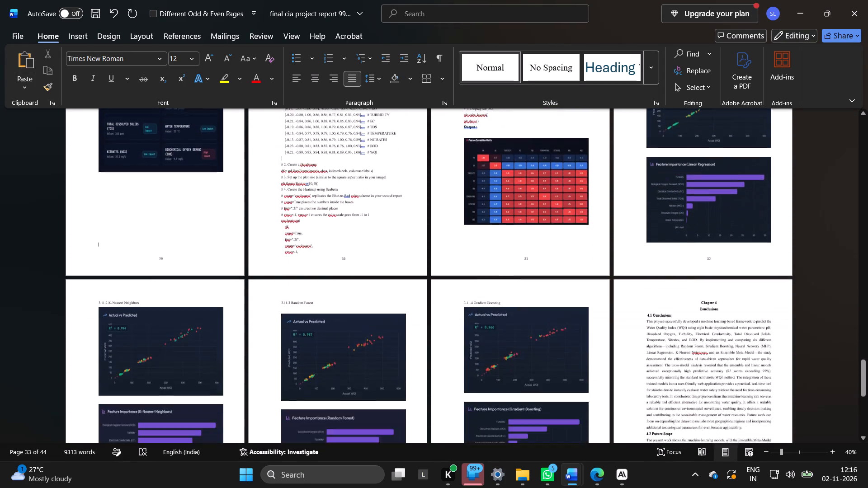
scroll(274, 215, right, 1)
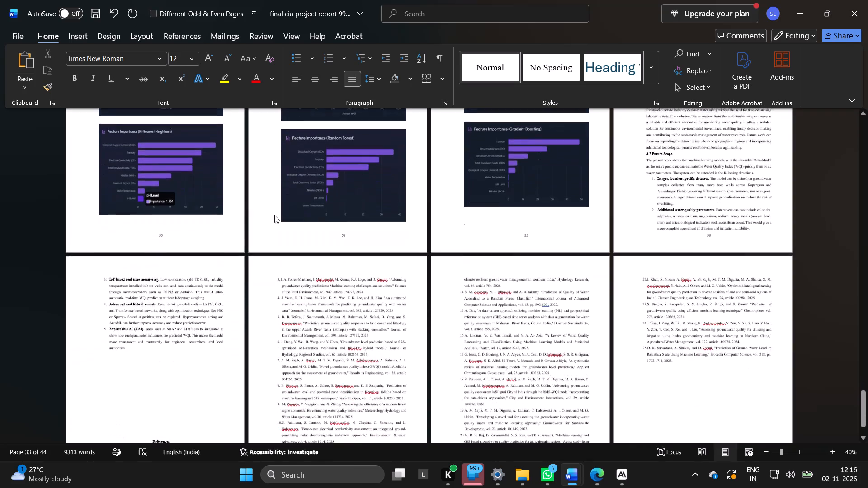
scroll(274, 215, right, 2)
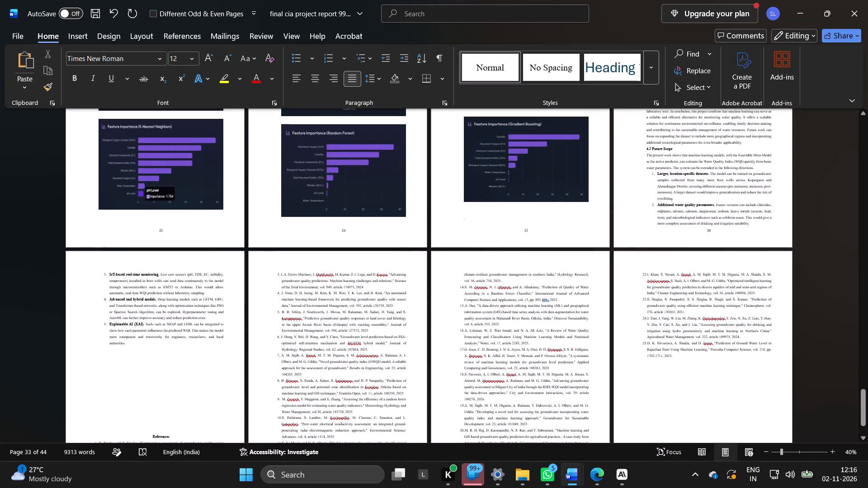
Insert blank lines before the References heading below the Future Scope list until it starts on a new page.
click(170, 398)
key(Return)
key(Return)
key(Return)
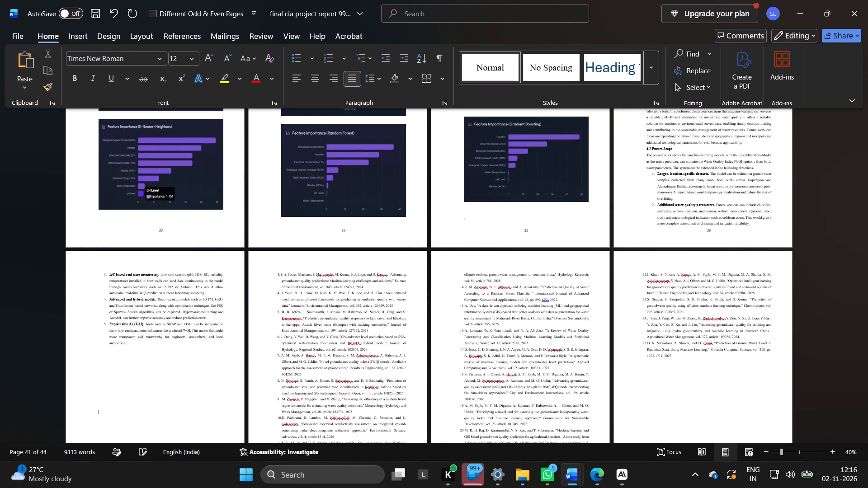
key(Return)
key(Return)
key(Return)
key(Return)
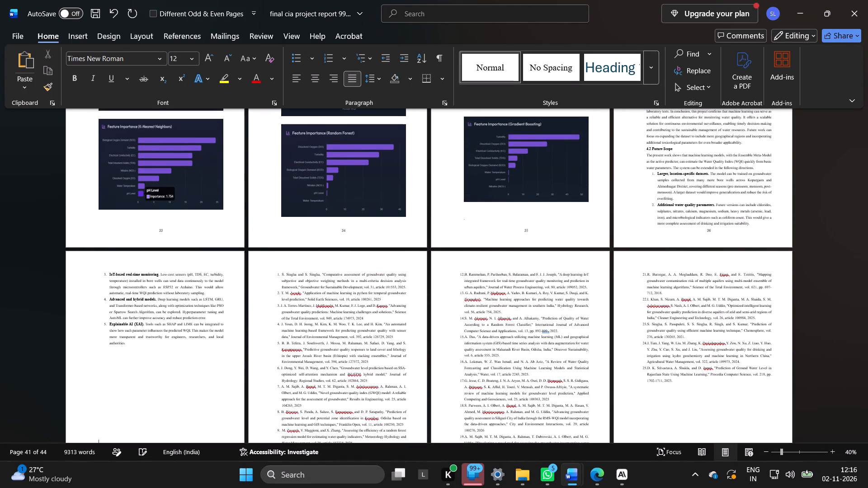
key(Return)
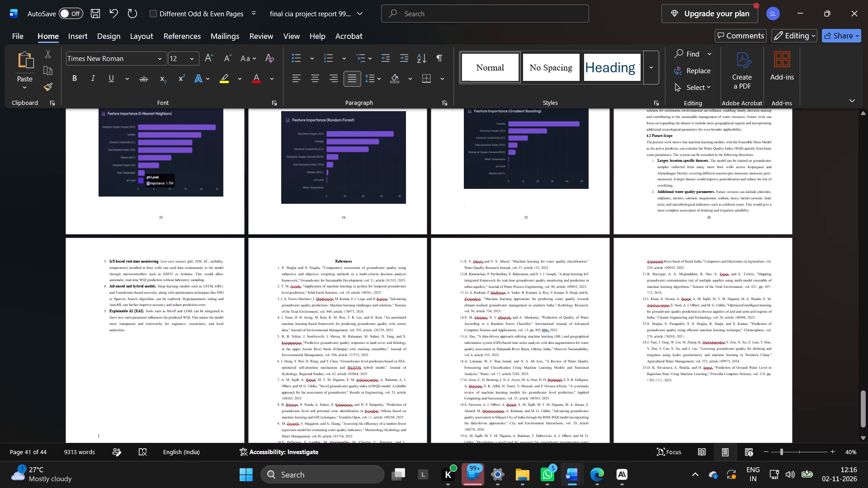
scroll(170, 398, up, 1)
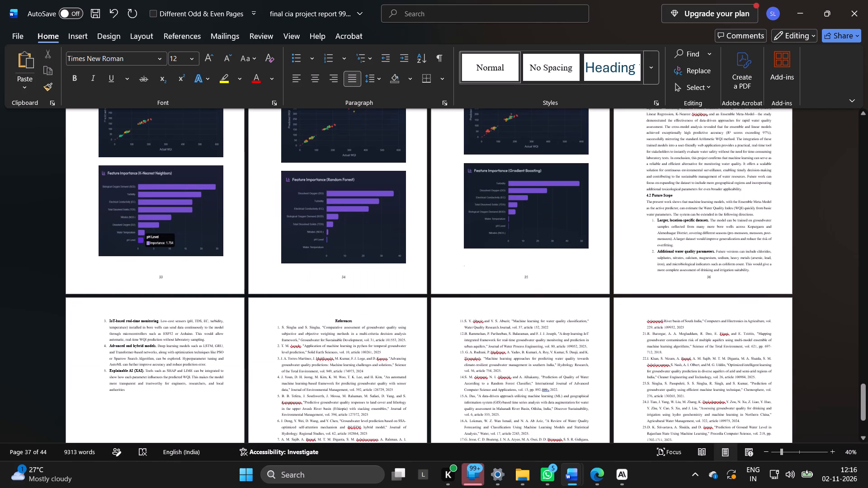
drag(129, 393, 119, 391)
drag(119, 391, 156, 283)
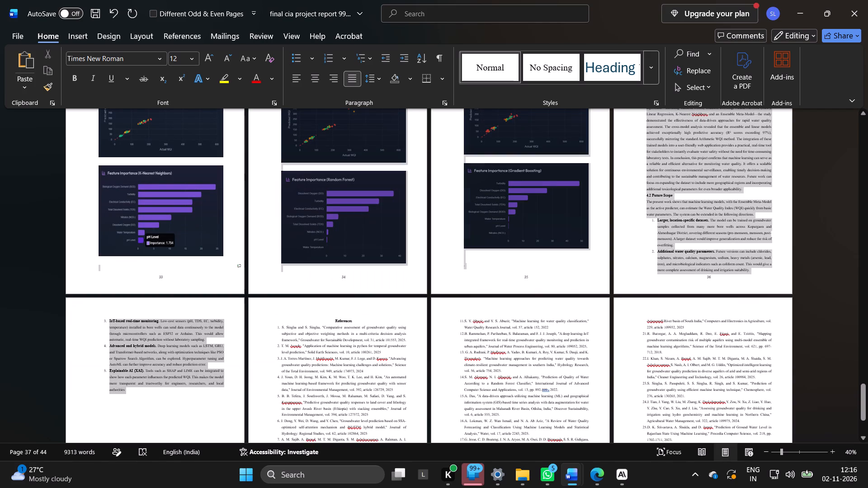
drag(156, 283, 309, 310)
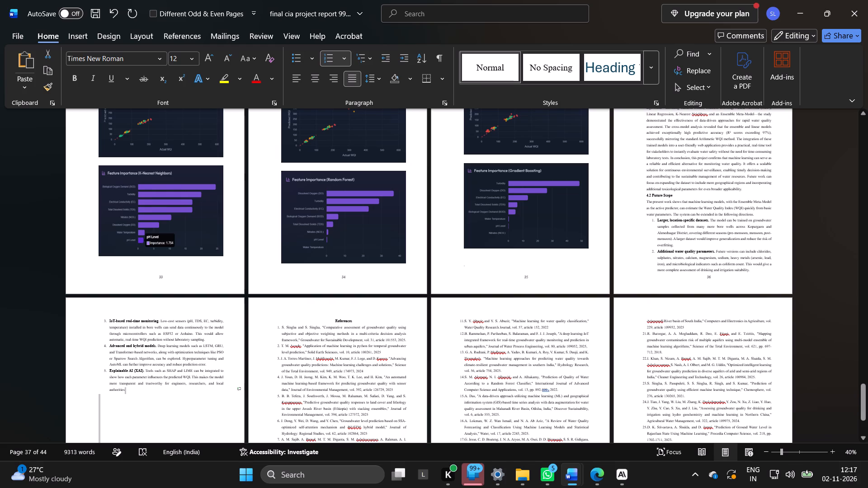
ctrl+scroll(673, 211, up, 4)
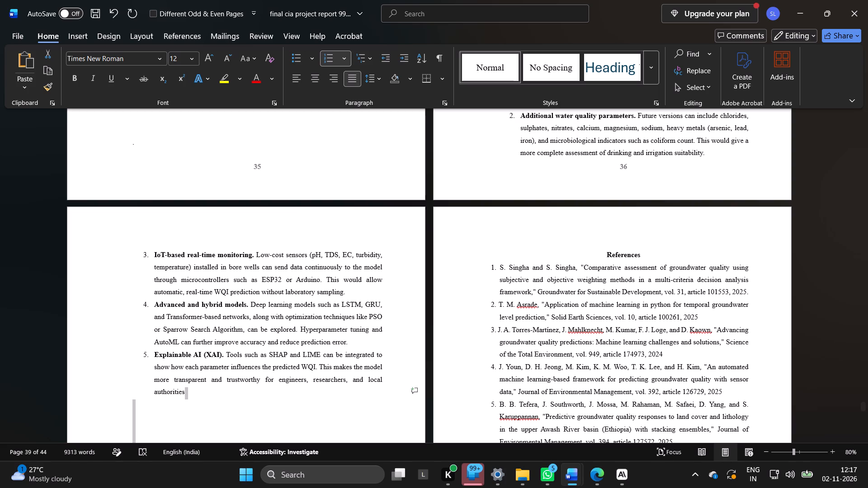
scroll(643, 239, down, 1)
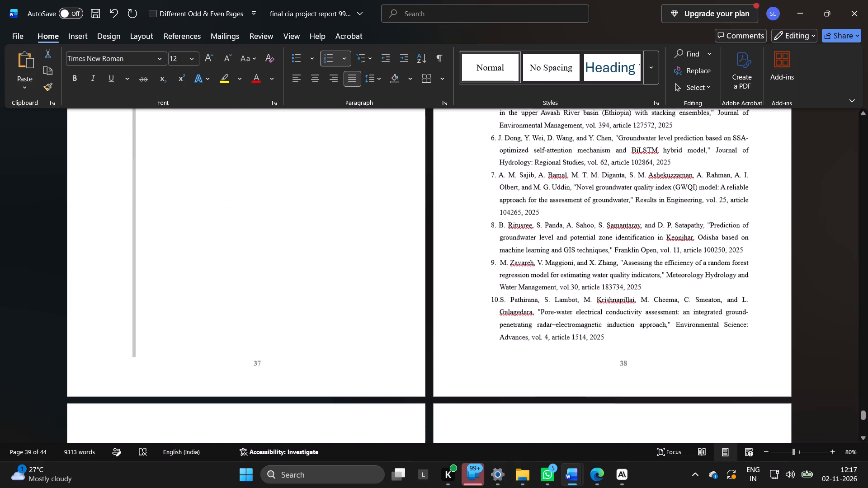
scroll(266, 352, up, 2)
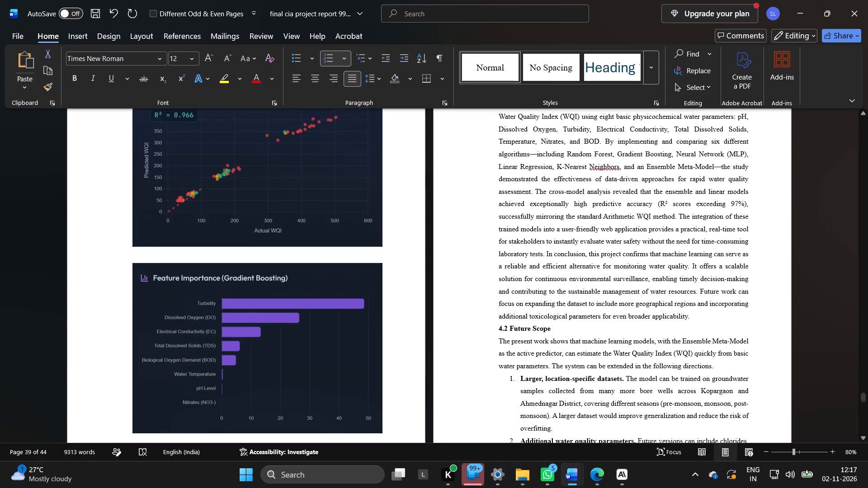
Apply a 0.3 cm hanging indent to the end of the Future Scope introduction and its numbered list through Explainable AI.
click(507, 343)
drag(505, 373, 524, 385)
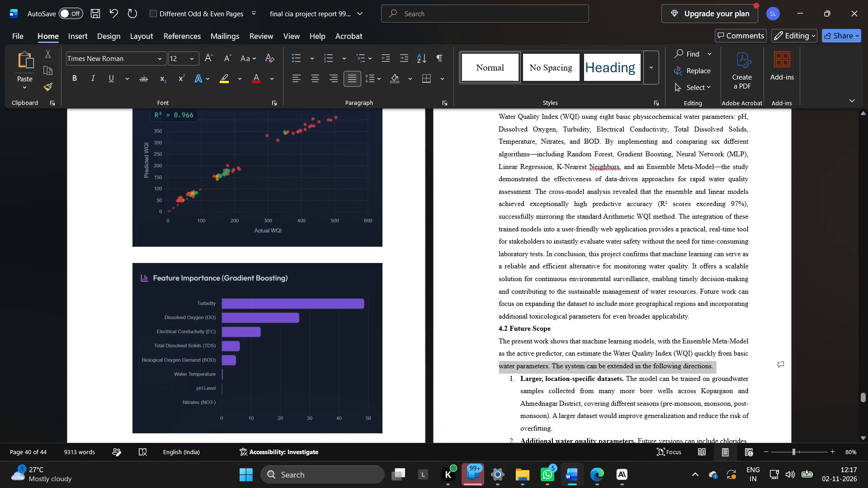
drag(524, 385, 557, 442)
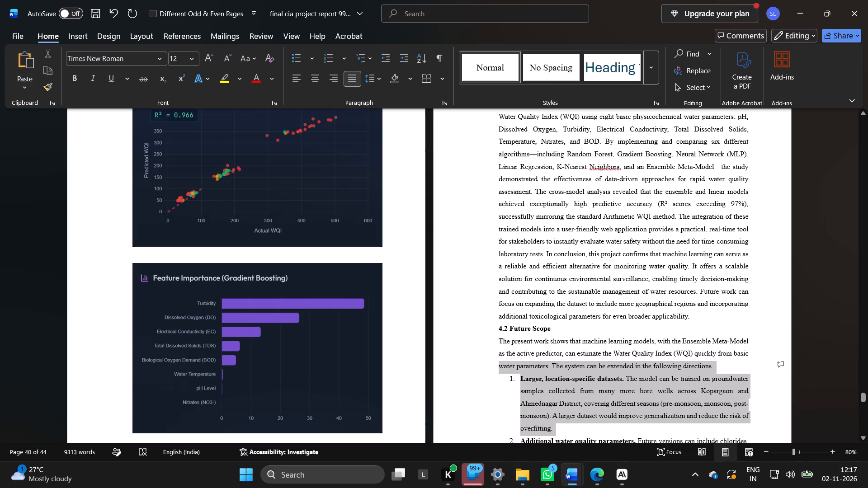
drag(557, 442, 262, 416)
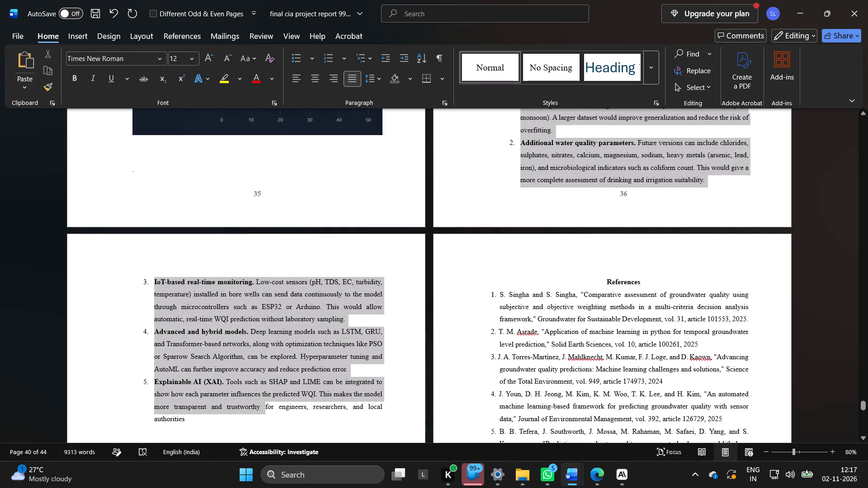
drag(262, 416, 238, 436)
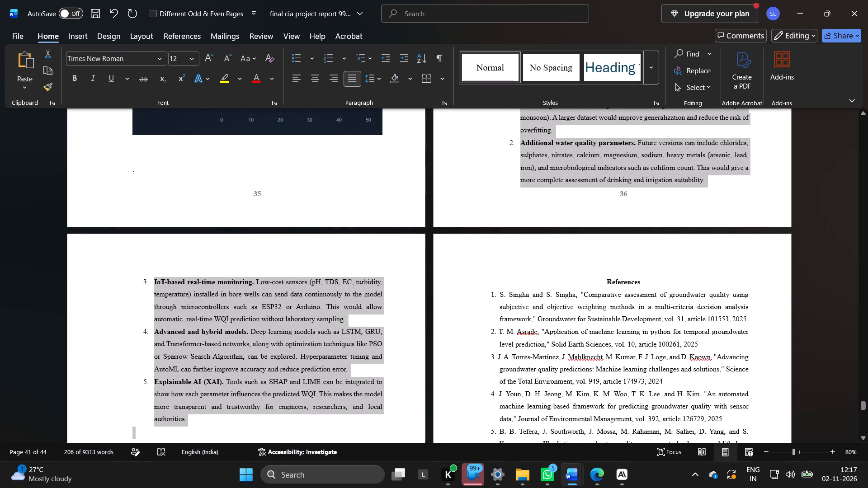
click(445, 99)
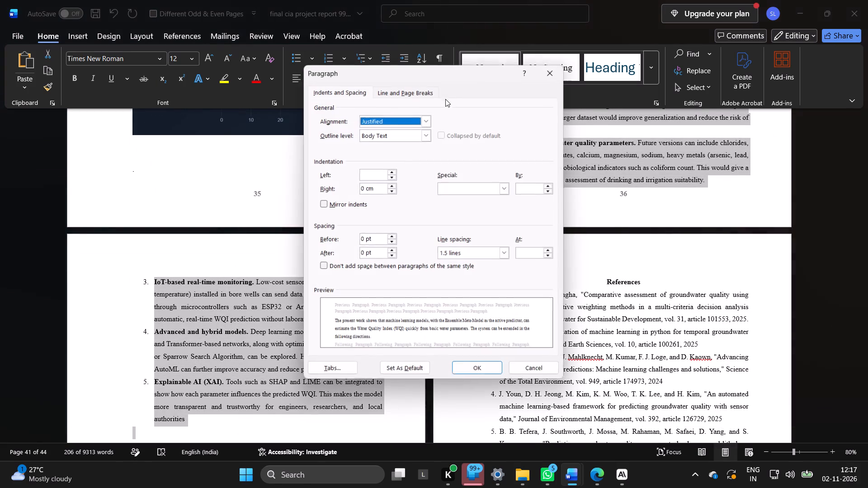
click(390, 89)
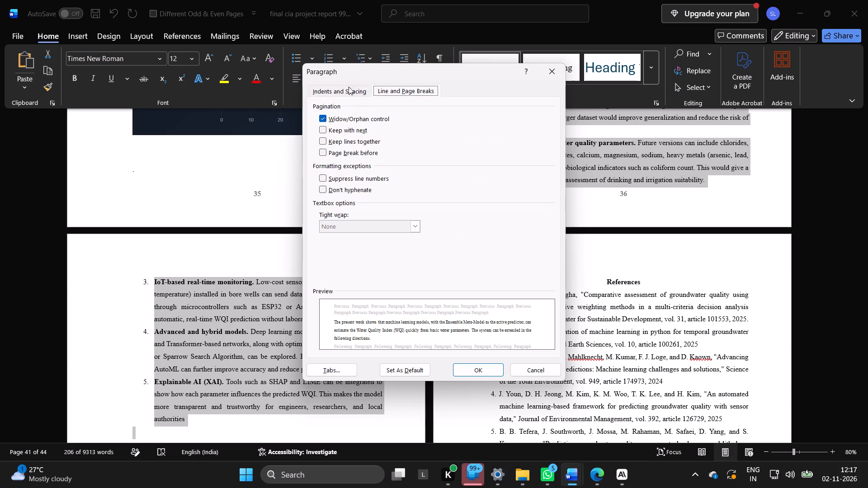
click(349, 87)
click(473, 196)
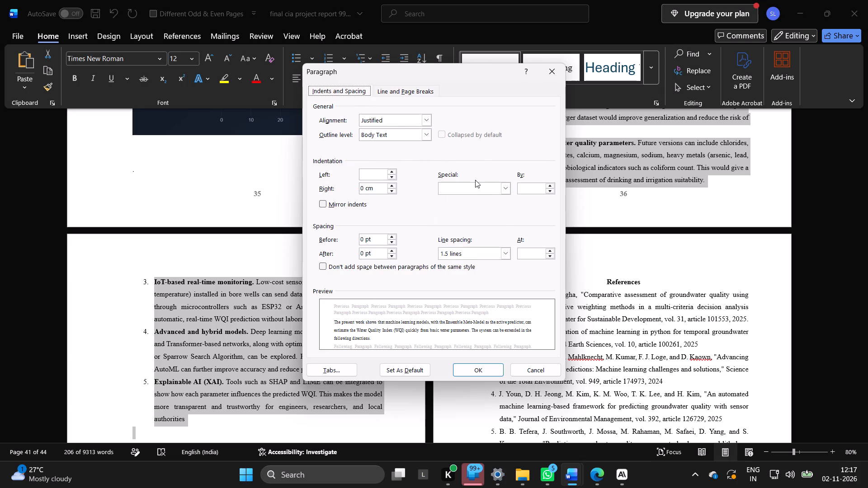
click(477, 189)
click(476, 213)
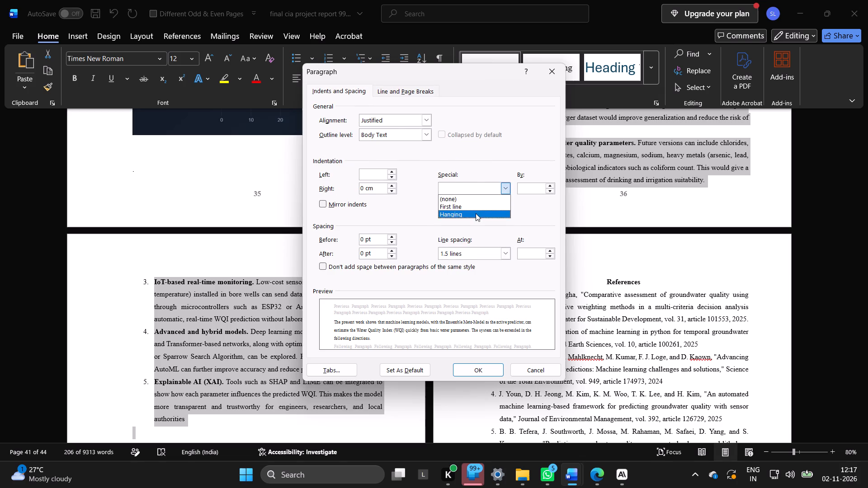
click(555, 186)
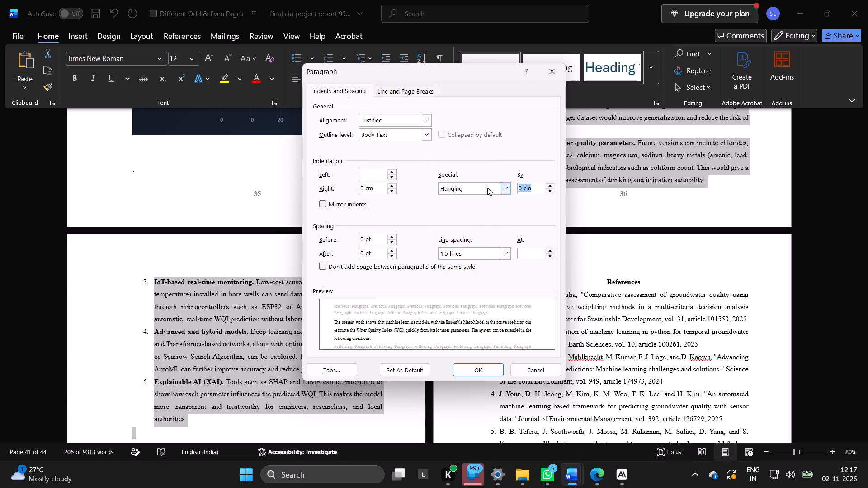
text(0.3)
click(495, 367)
click(325, 255)
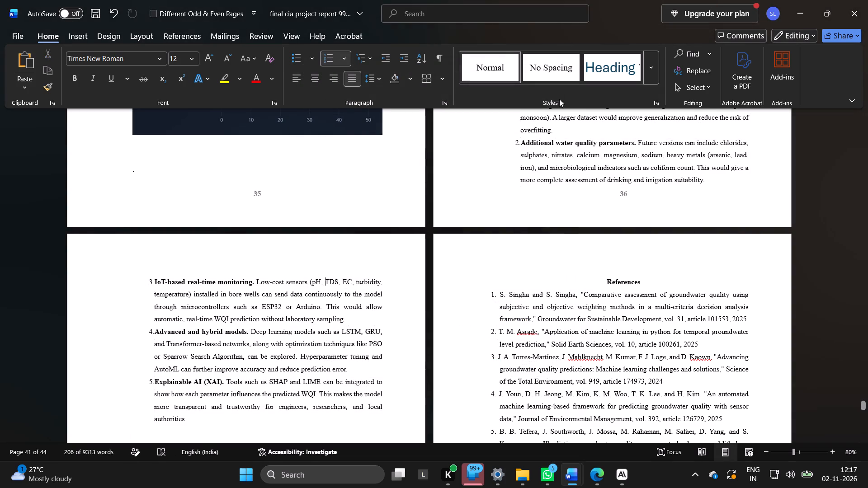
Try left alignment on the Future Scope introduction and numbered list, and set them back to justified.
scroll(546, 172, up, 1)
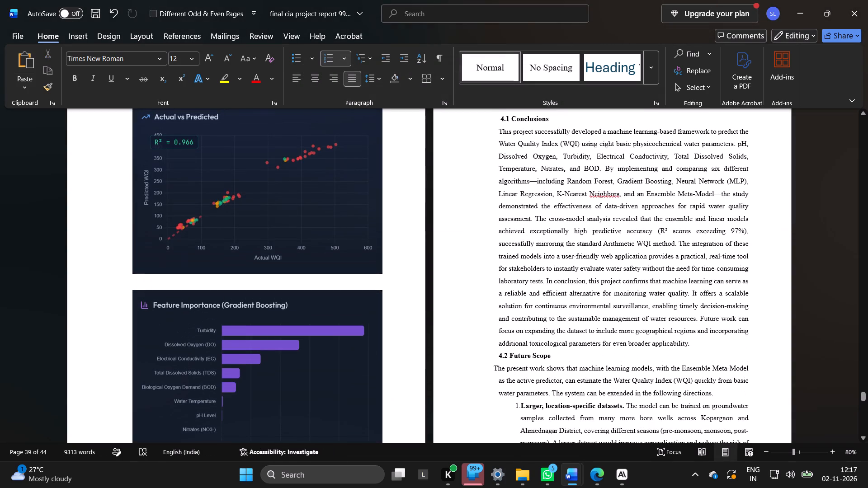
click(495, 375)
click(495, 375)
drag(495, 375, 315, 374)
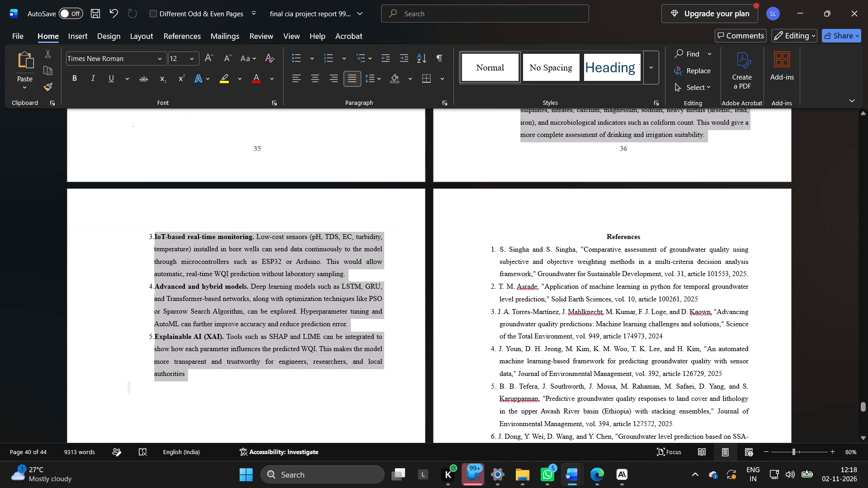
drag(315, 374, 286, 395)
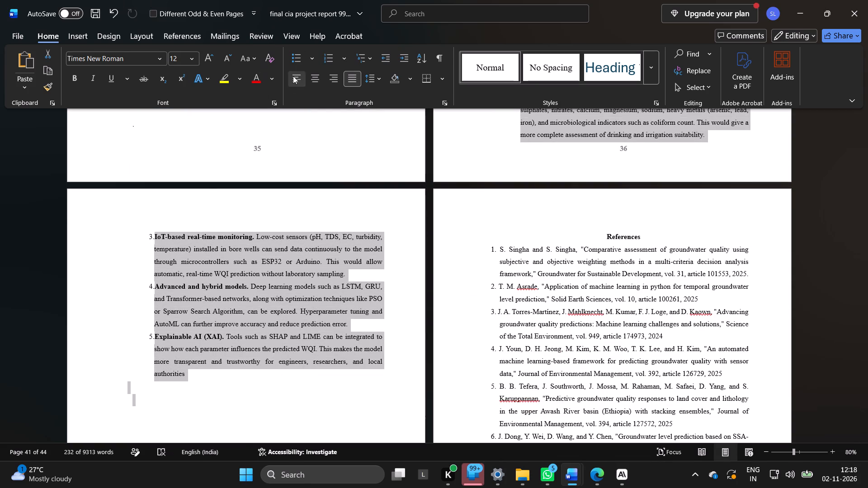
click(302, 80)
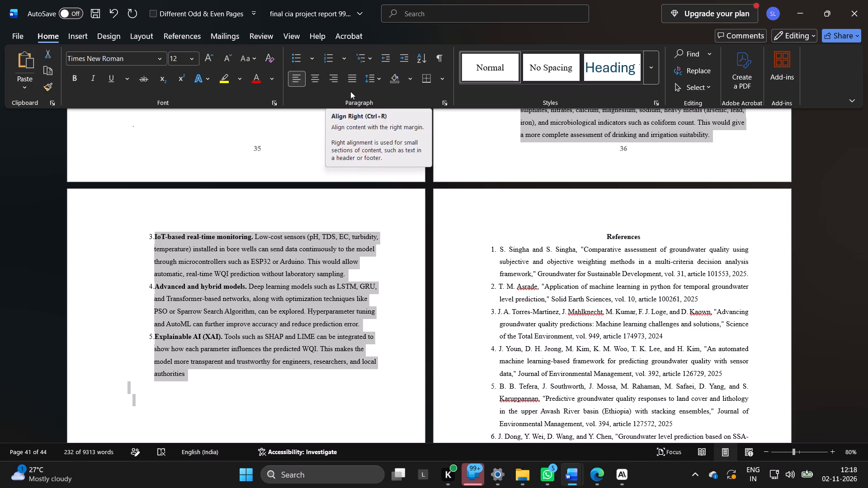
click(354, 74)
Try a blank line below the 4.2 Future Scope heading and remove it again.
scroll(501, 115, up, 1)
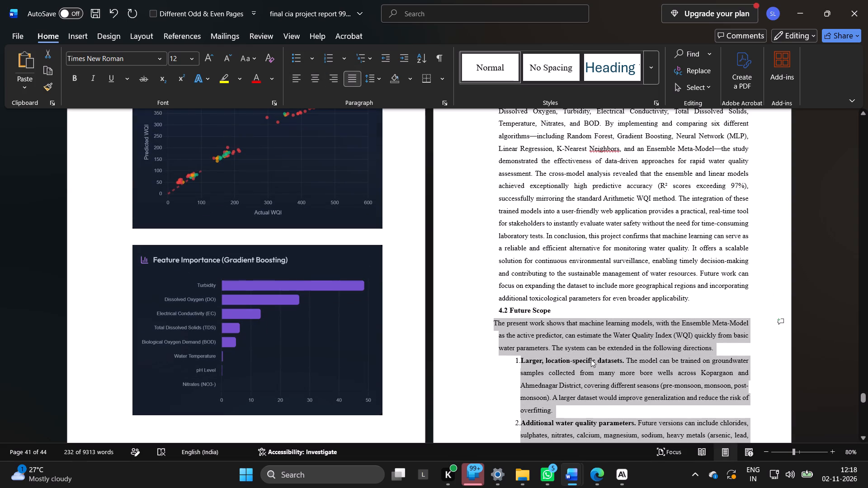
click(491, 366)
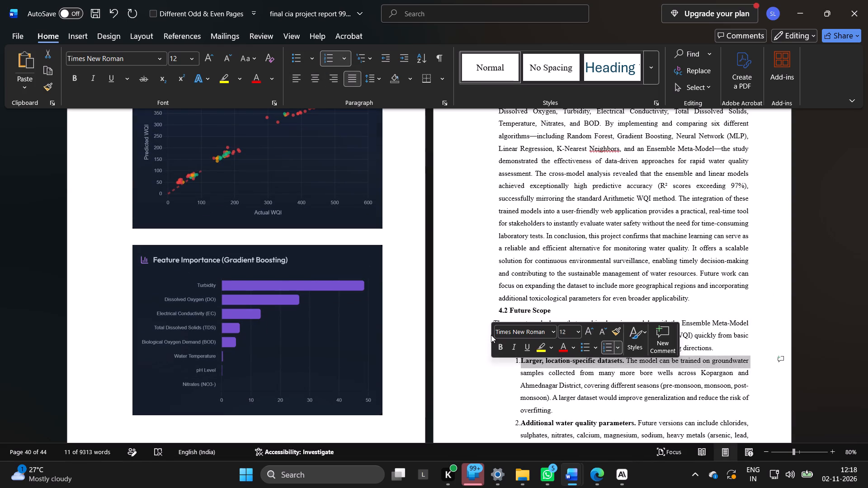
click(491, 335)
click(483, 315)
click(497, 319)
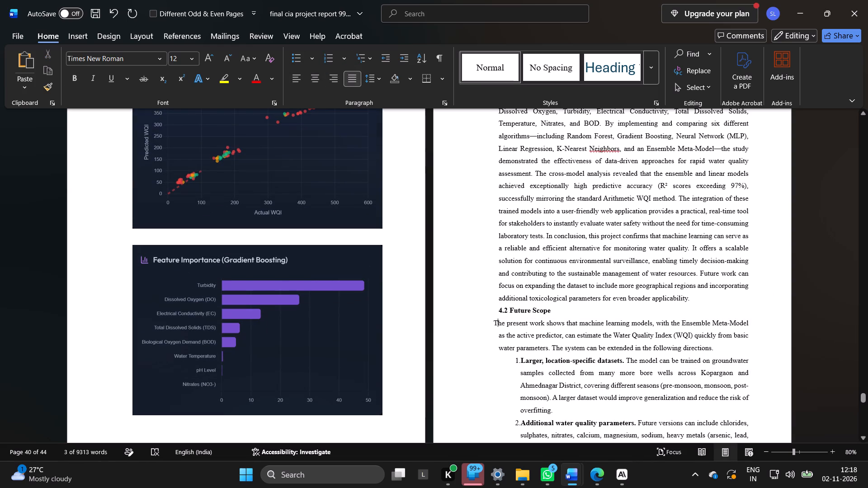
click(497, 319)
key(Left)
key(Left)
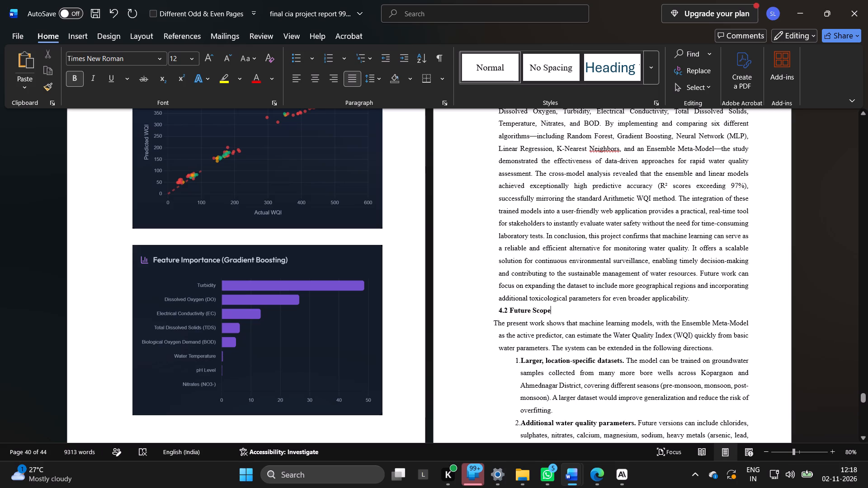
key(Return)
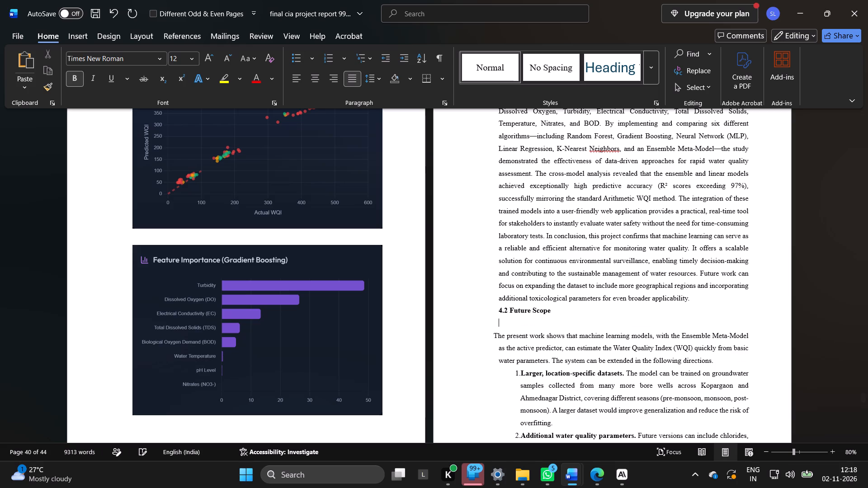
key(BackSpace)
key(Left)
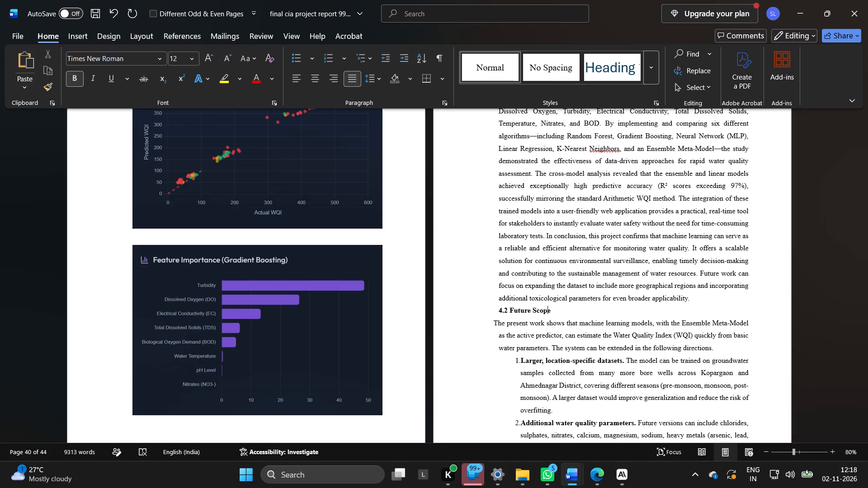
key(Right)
Insert three spaces before "The present work shows" so the Future Scope paragraph's first line aligns with its other lines.
key(Down)
key(Left)
key(Left)
key(Left)
key(Left)
key(Left)
key(Left)
key(Left)
key(Left)
key(Left)
key(Left)
key(Left)
key(Left)
key(Left)
key(Left)
key(Left)
key(Left)
key(Left)
key(Left)
key(space)
key(space)
key(space)
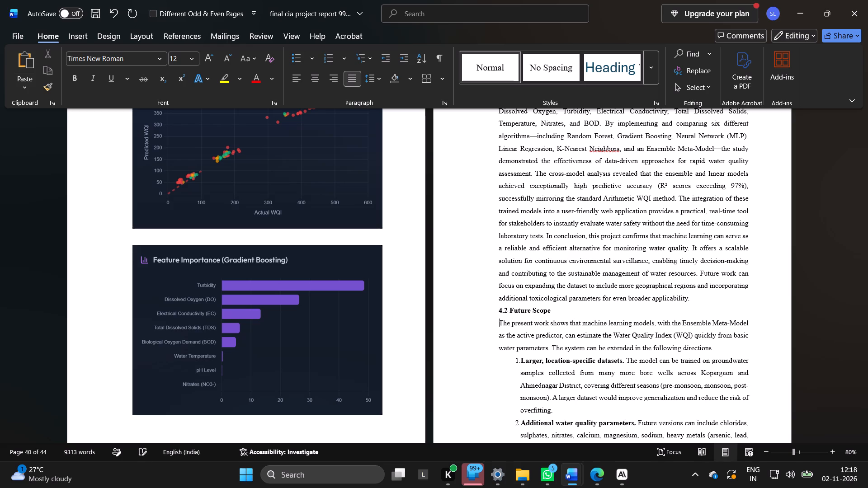
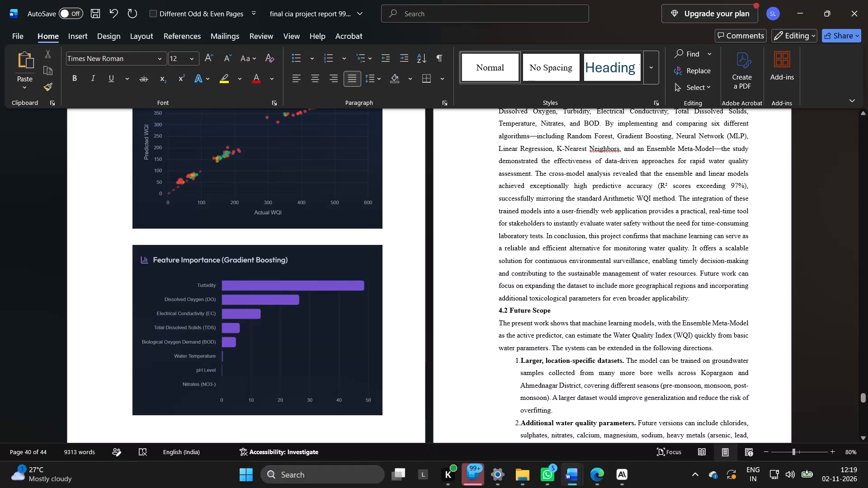
Replace the numbering of the Future Scope list, starting at "Larger, location-specific datasets", with solid round bullets.
click(514, 362)
double_click(514, 362)
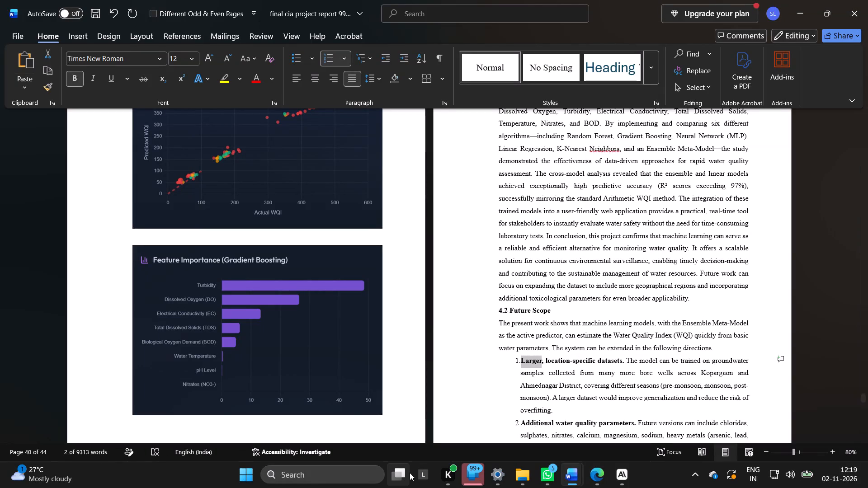
click(580, 408)
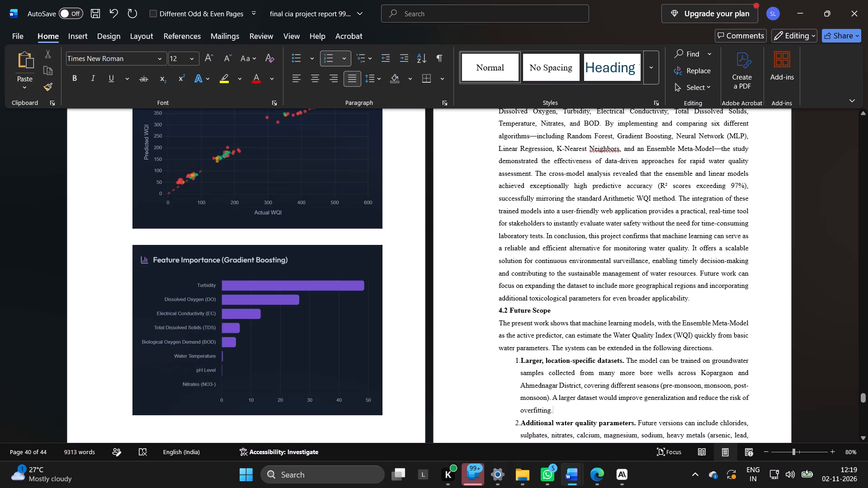
click(509, 355)
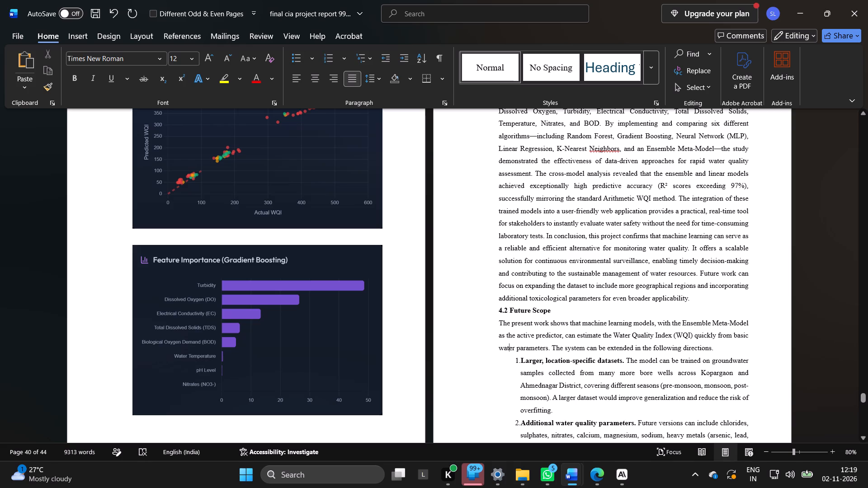
click(516, 361)
click(316, 65)
click(320, 137)
Shift the whole bulleted Future Scope list outward so its bullets sit closer to the body text's left margin.
click(521, 410)
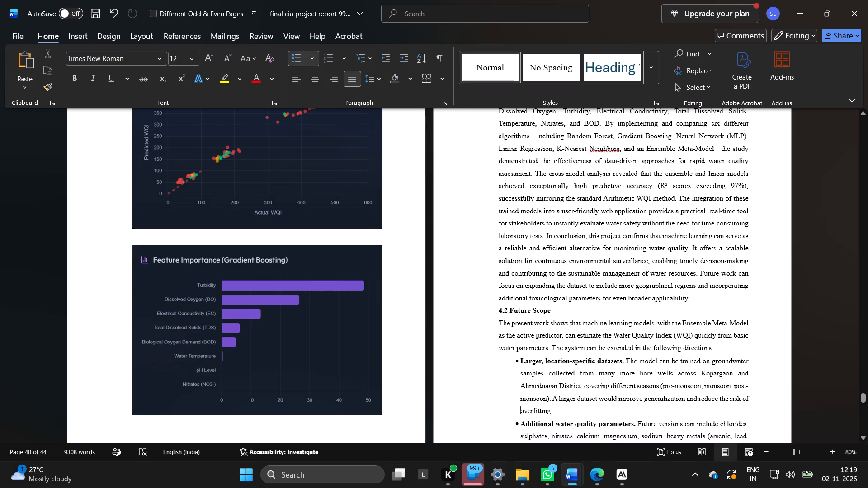
click(516, 365)
drag(518, 355, 518, 363)
click(518, 363)
click(518, 363)
drag(518, 363, 516, 363)
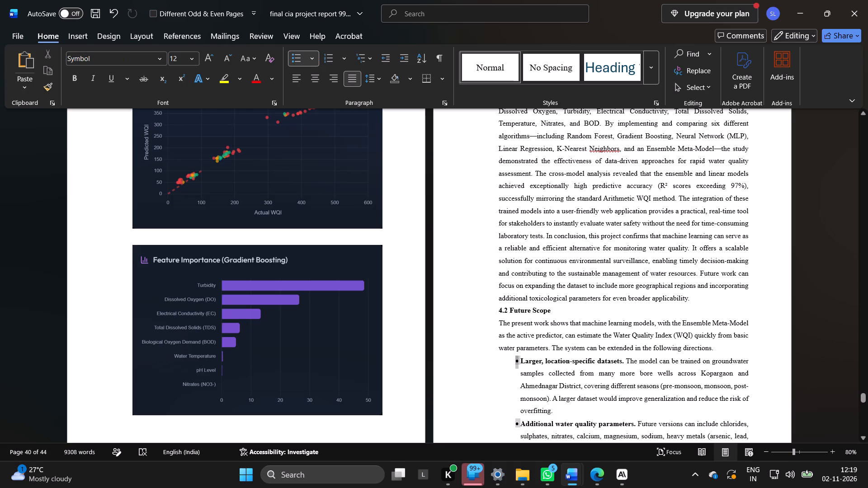
drag(516, 363, 486, 363)
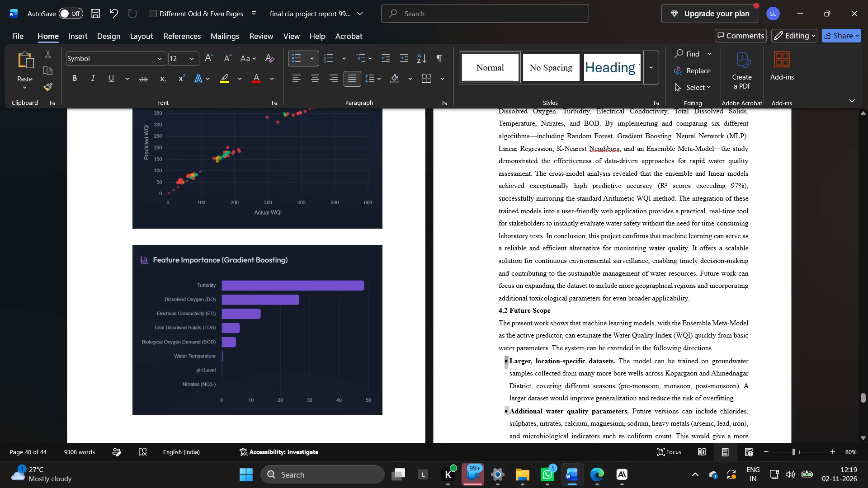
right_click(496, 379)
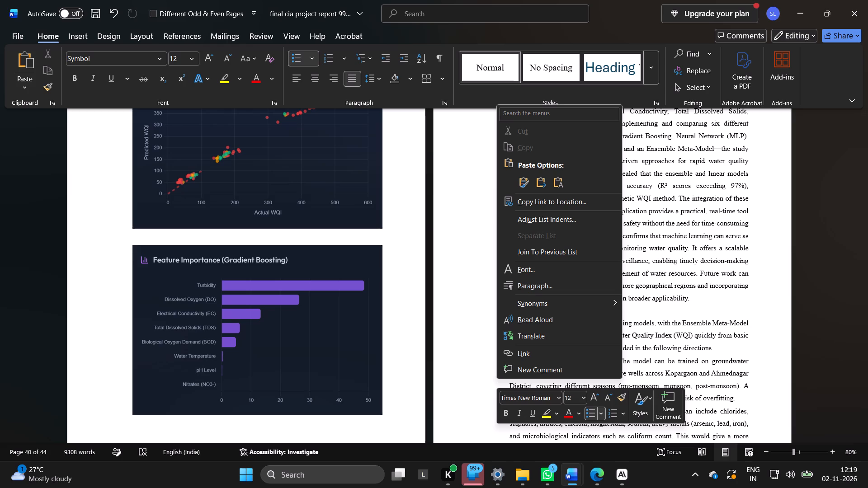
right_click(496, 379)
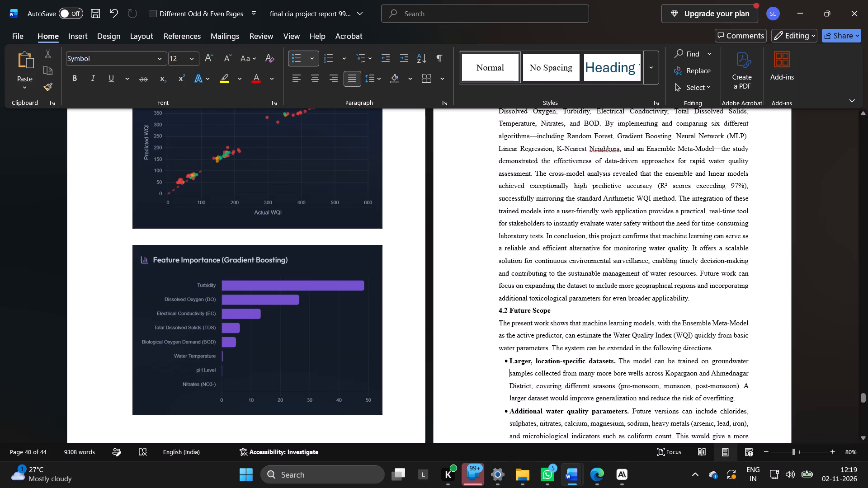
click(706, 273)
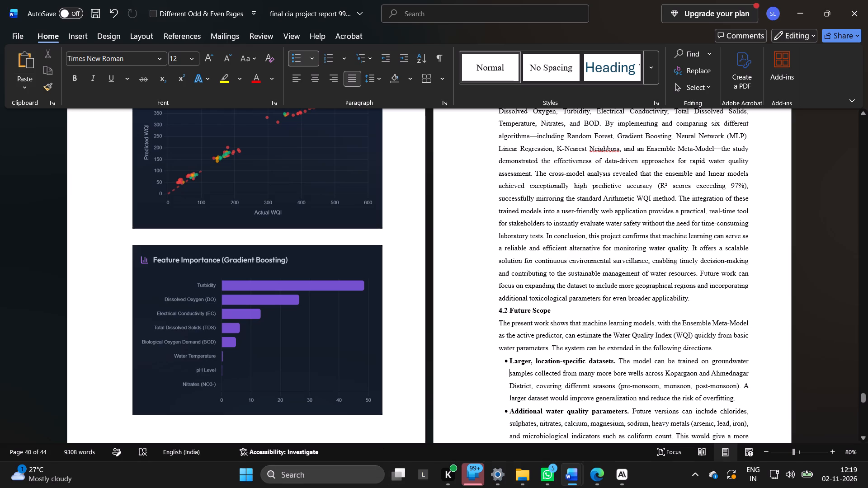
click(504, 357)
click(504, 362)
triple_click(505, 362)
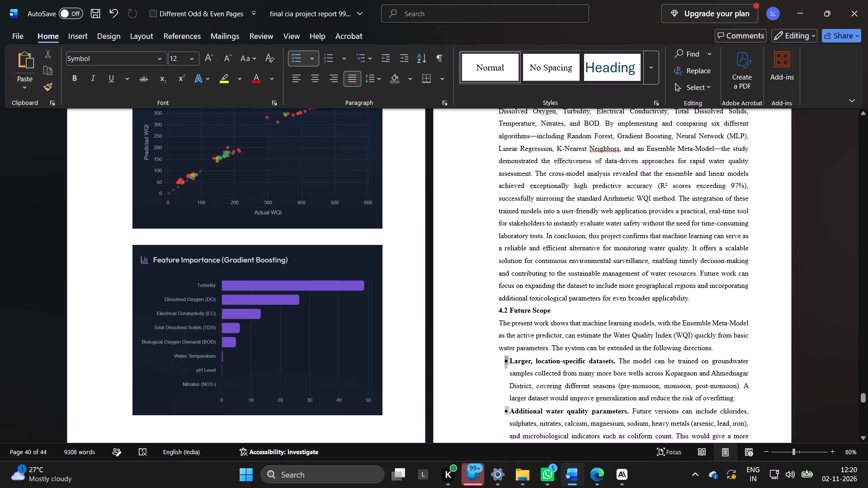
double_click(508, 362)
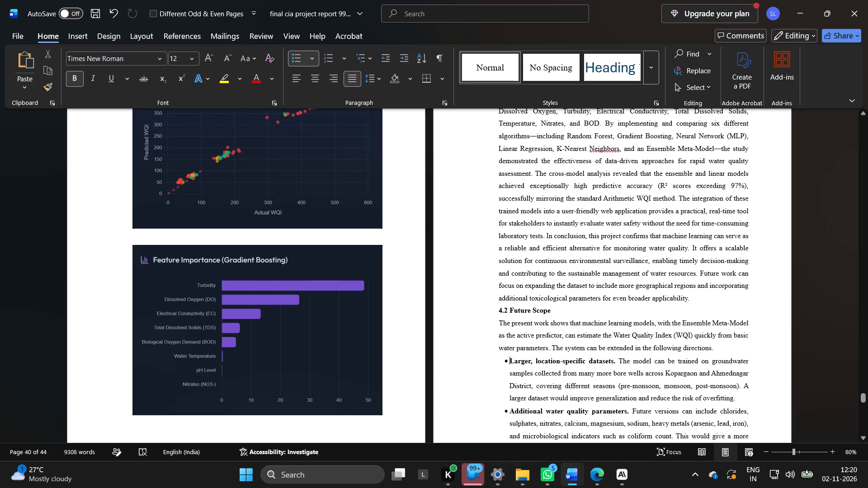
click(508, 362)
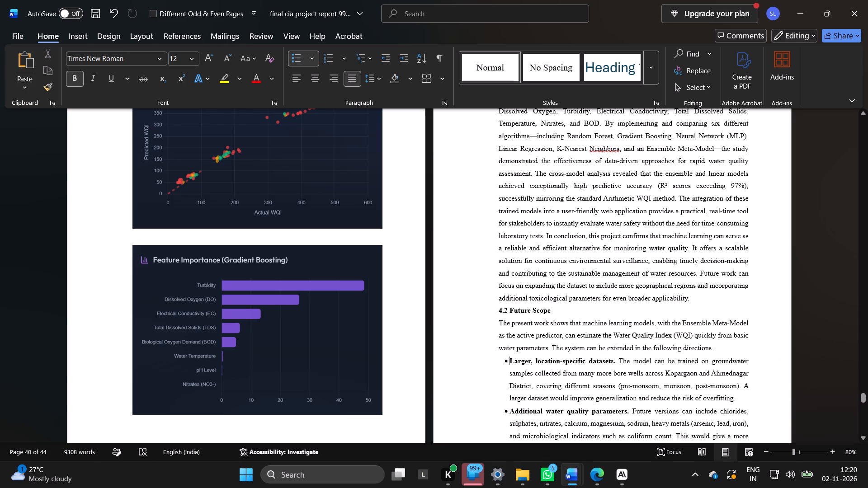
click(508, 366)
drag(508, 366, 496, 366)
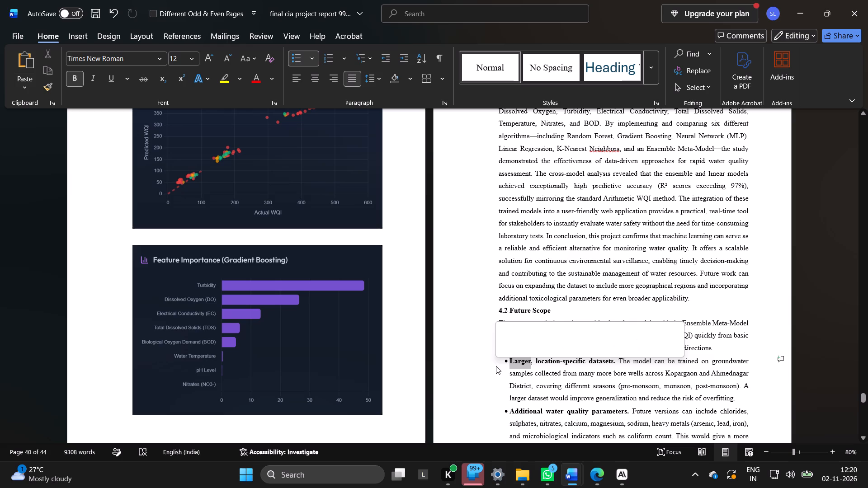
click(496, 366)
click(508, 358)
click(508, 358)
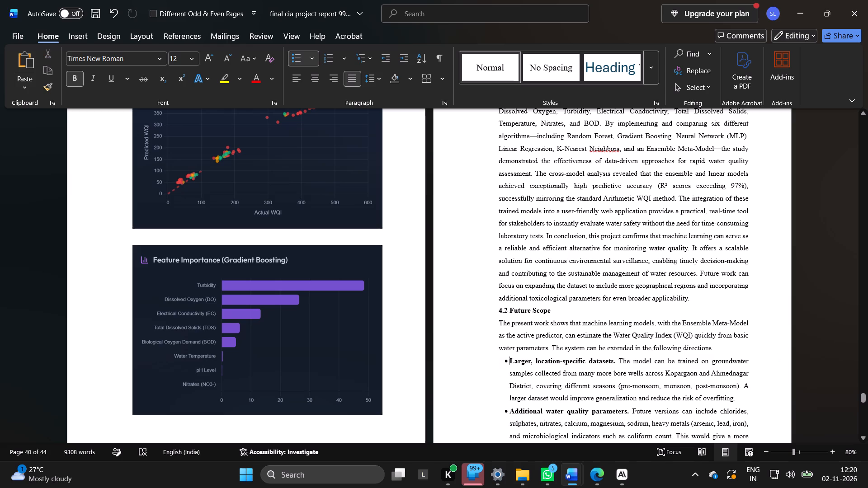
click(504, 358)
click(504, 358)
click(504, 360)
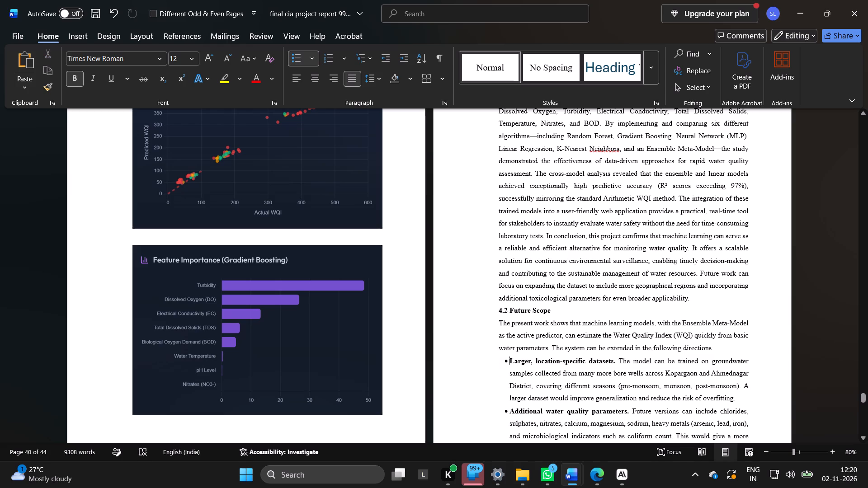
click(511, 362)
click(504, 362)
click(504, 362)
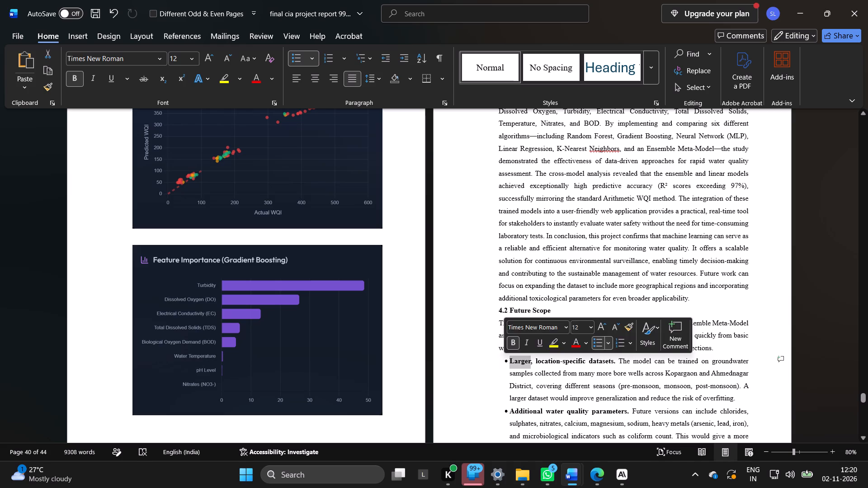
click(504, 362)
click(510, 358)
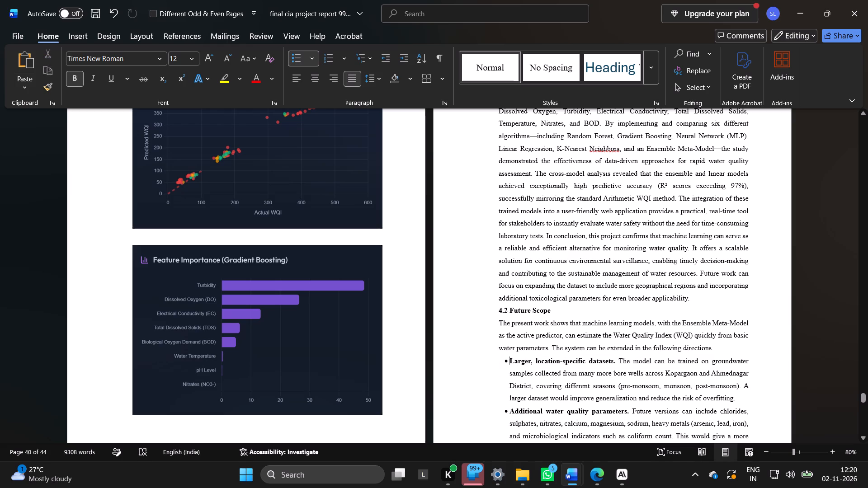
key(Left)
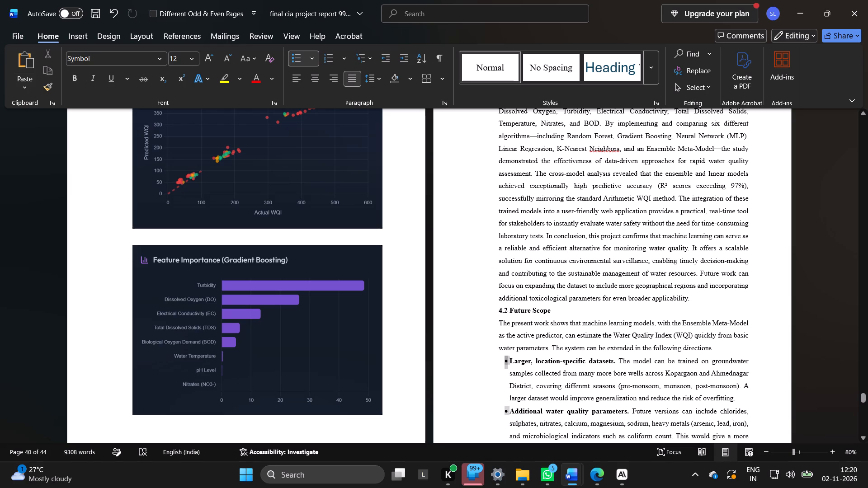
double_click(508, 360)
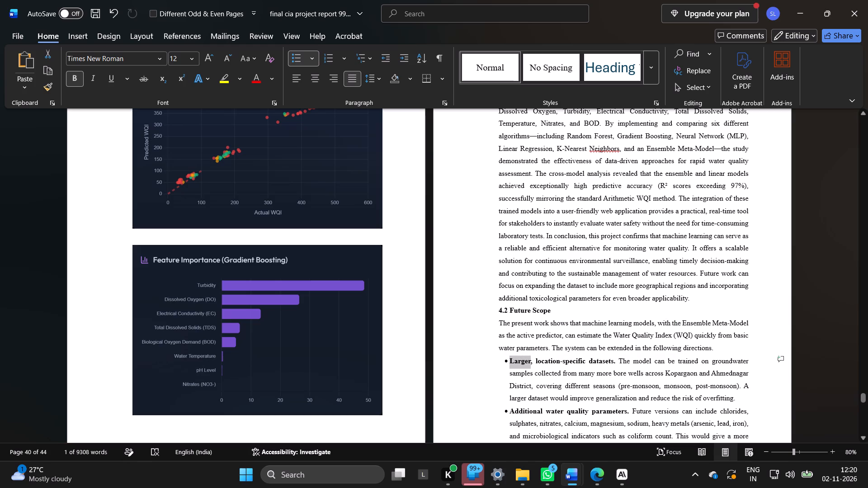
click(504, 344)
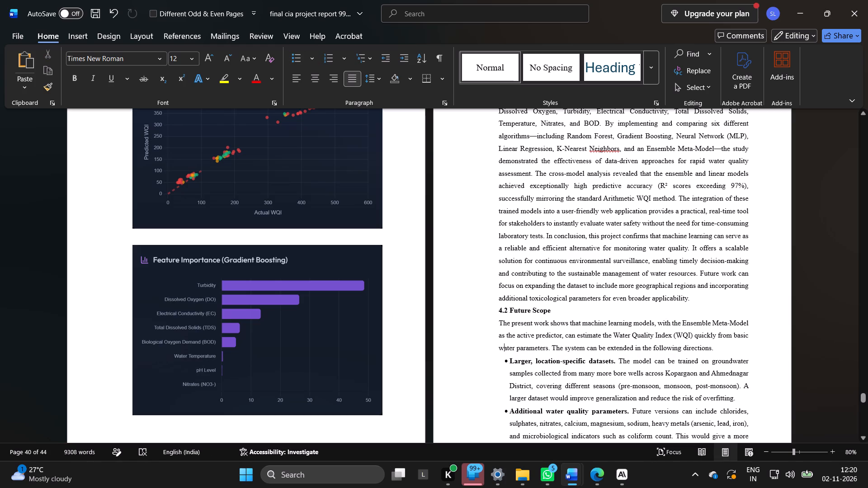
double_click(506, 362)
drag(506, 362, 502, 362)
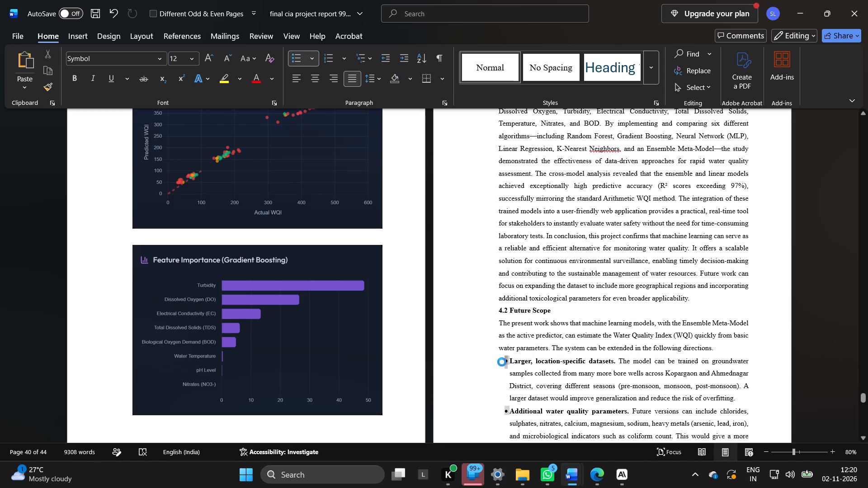
Look through the report from Future Scope back to the front matter, and forward again to the Future Scope bullets and References.
scroll(500, 348, up, 1)
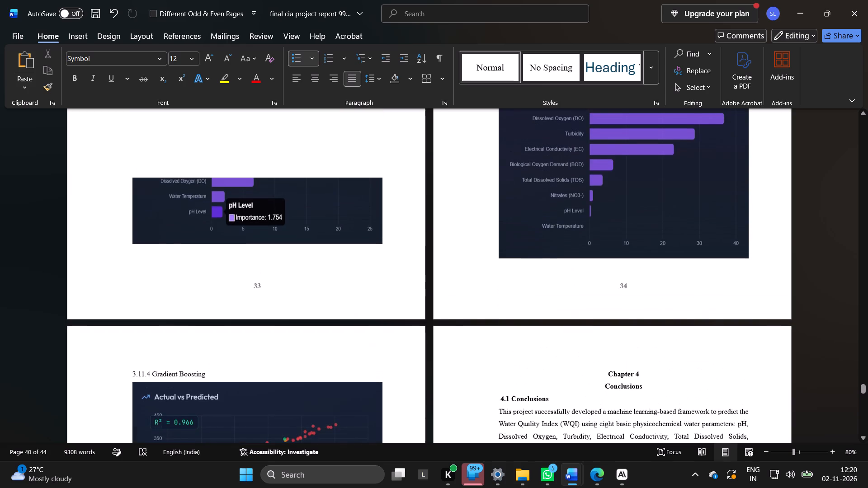
scroll(500, 348, up, 3)
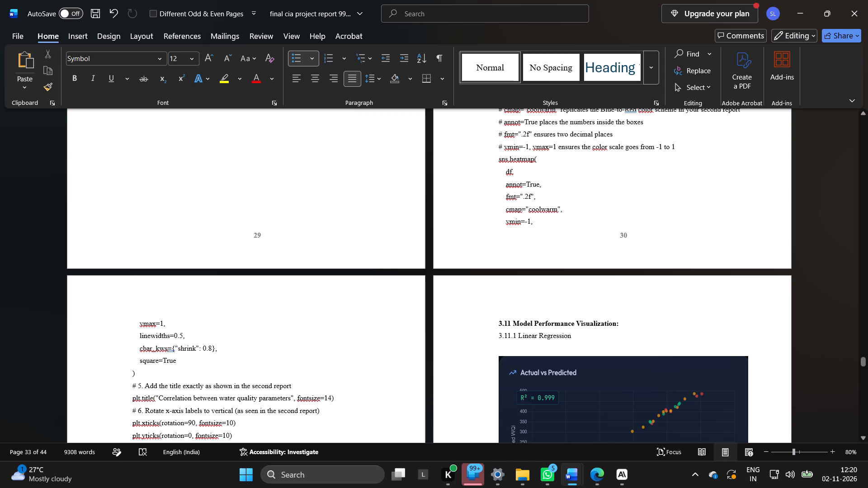
scroll(391, 205, up, 1)
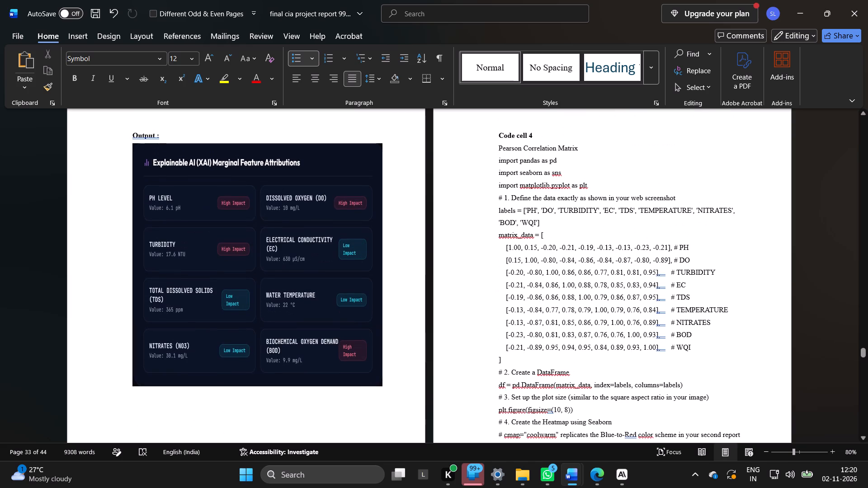
scroll(391, 205, up, 4)
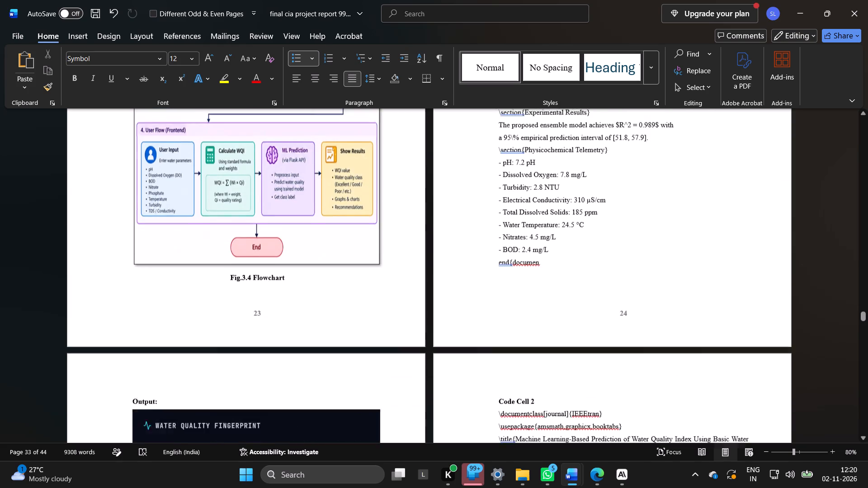
scroll(391, 205, up, 4)
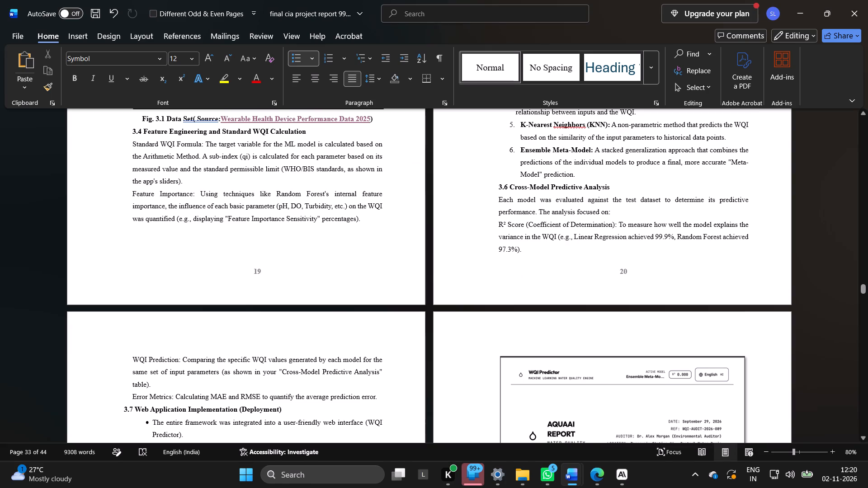
scroll(391, 205, up, 6)
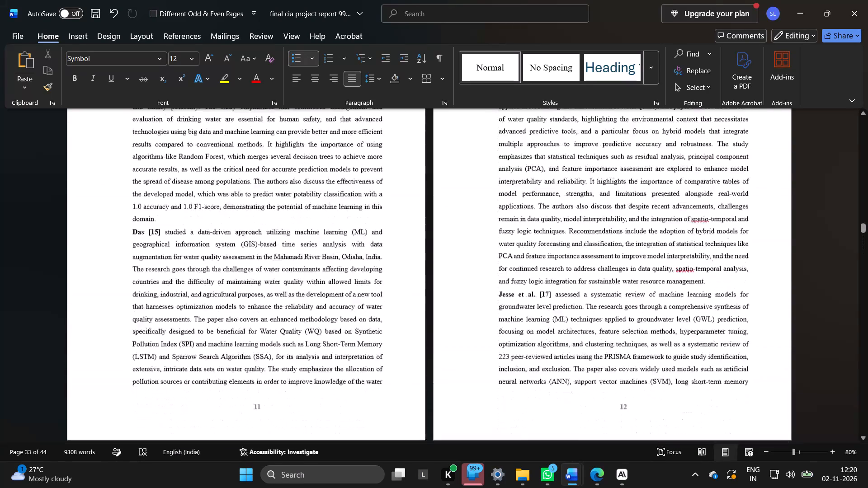
scroll(391, 205, up, 5)
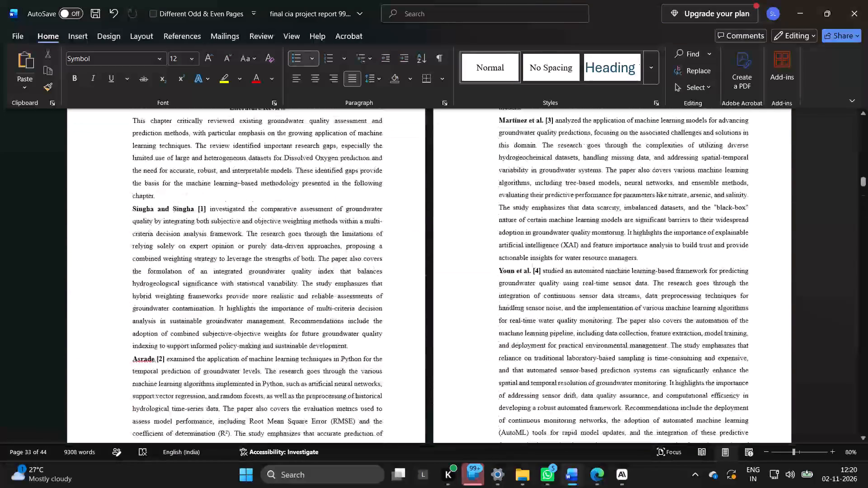
scroll(391, 205, up, 5)
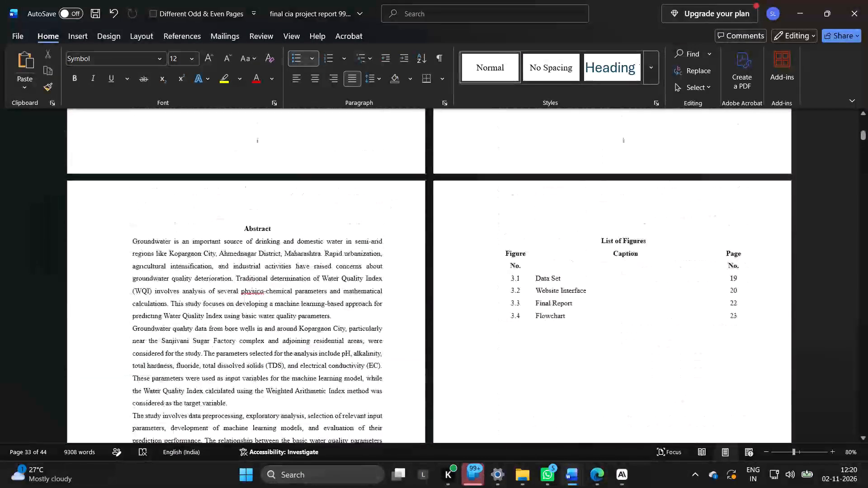
scroll(391, 205, up, 2)
scroll(391, 205, down, 7)
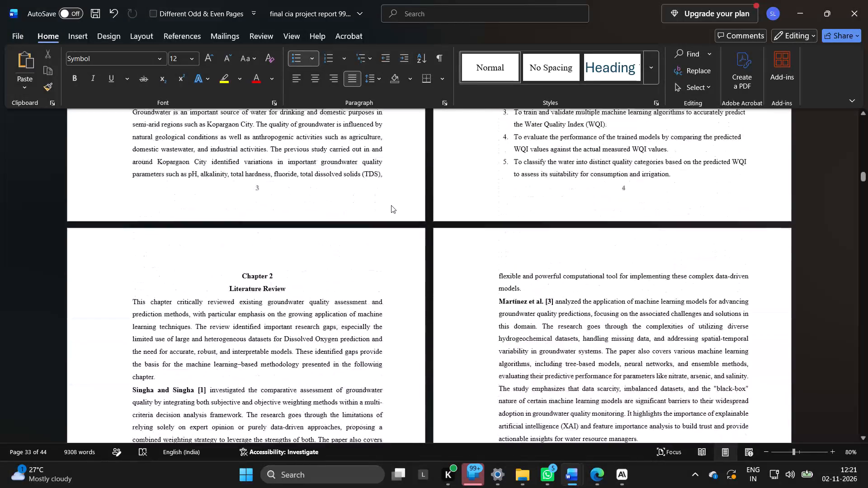
scroll(391, 205, down, 14)
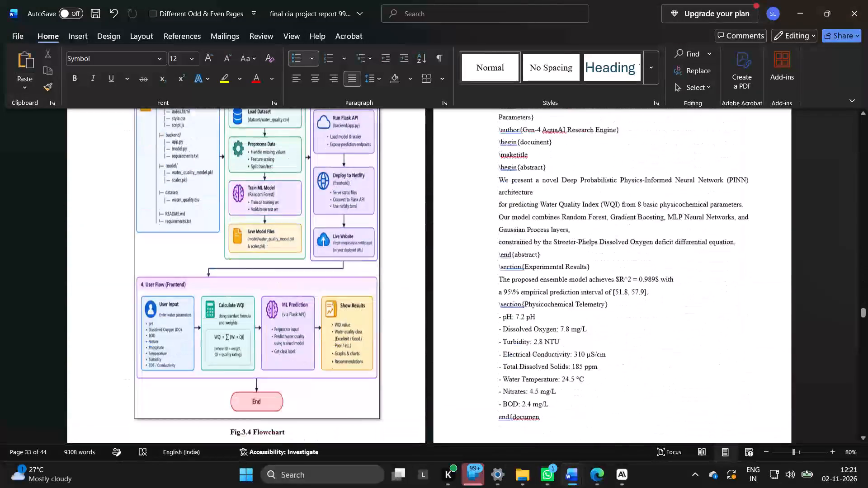
scroll(391, 205, down, 3)
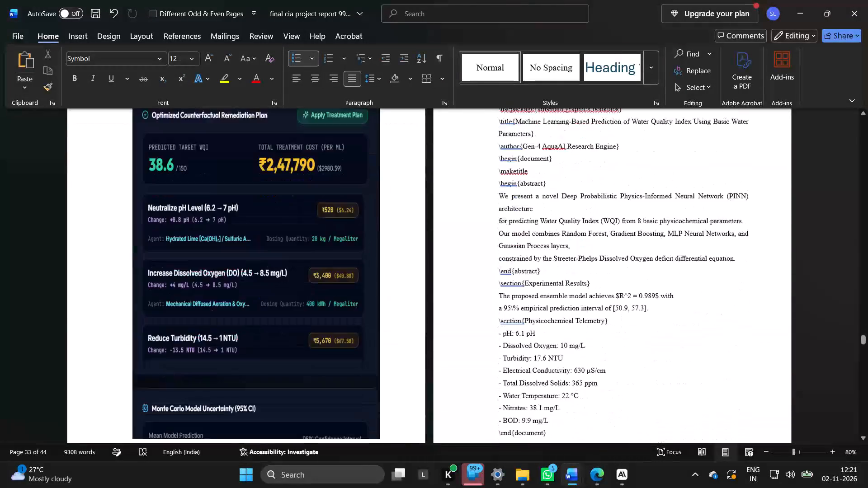
scroll(391, 205, down, 7)
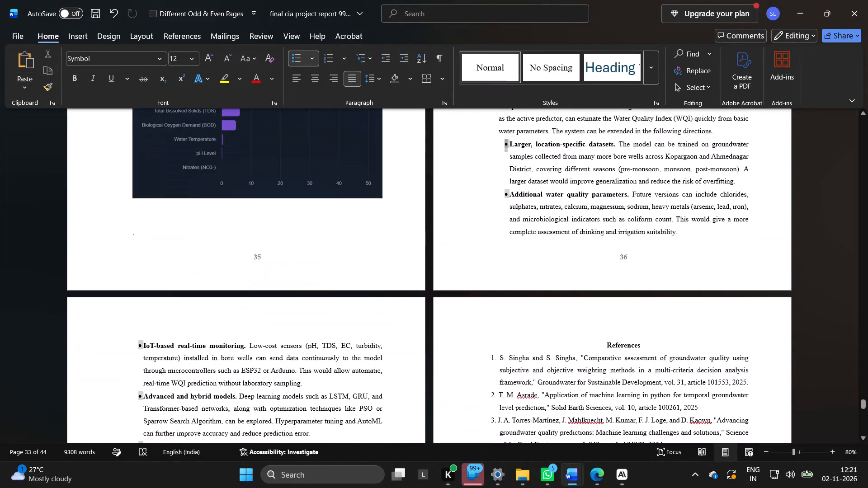
Look through the report from the Future Scope bullets and References back to section 3.7 Web Application Implementation.
scroll(391, 205, down, 5)
scroll(391, 205, up, 3)
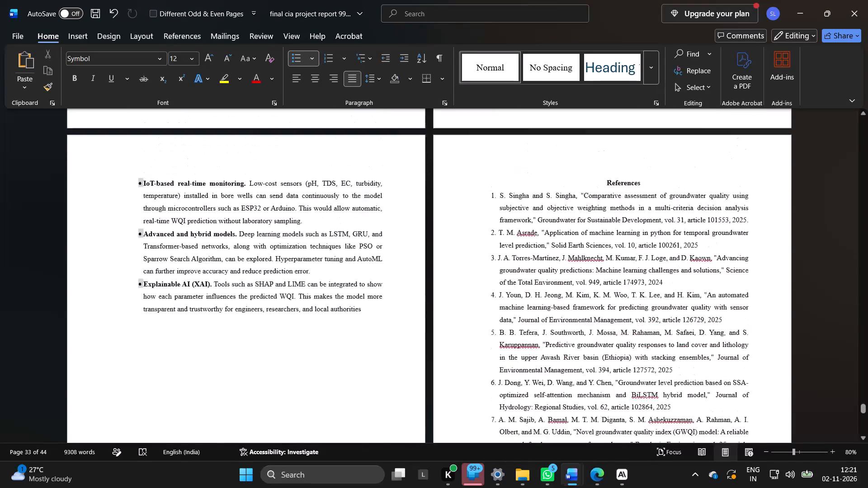
scroll(391, 205, up, 5)
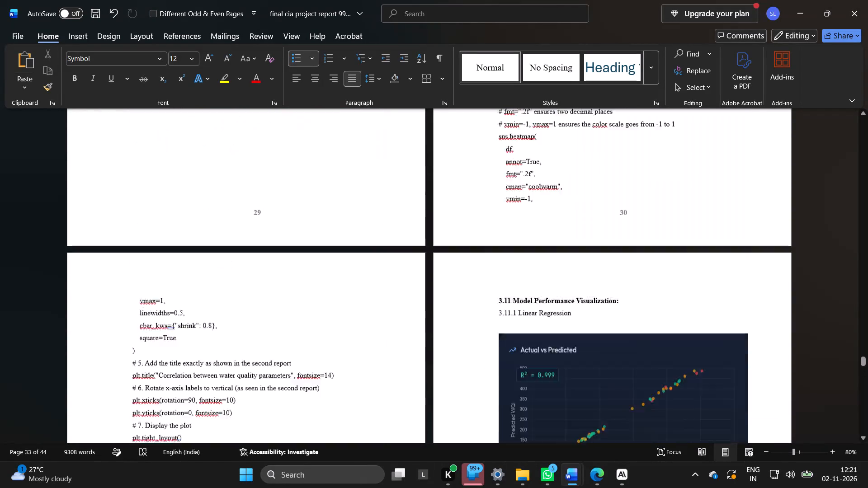
scroll(391, 205, up, 3)
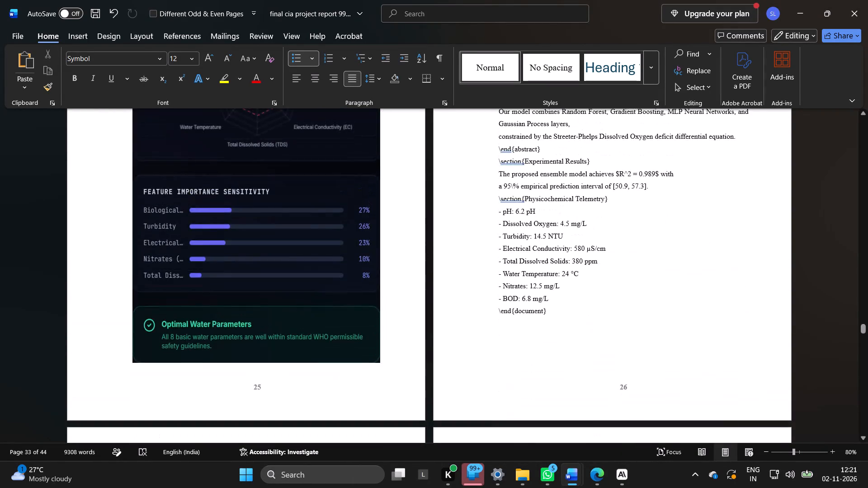
scroll(375, 178, up, 4)
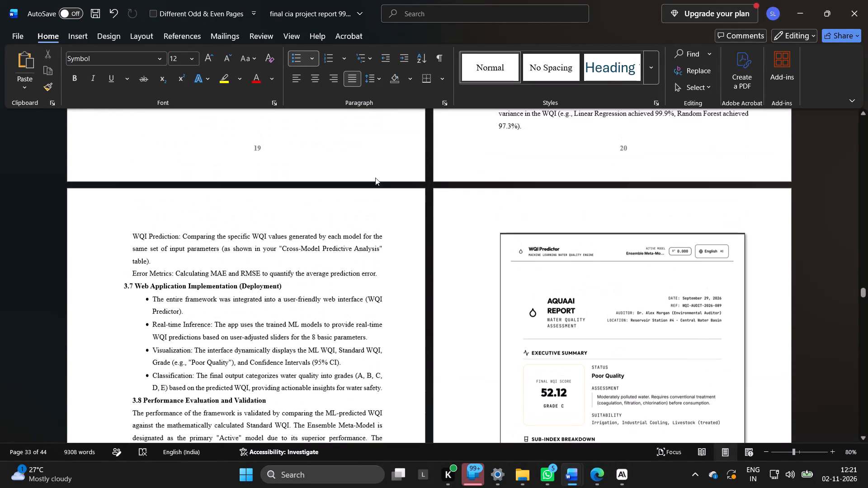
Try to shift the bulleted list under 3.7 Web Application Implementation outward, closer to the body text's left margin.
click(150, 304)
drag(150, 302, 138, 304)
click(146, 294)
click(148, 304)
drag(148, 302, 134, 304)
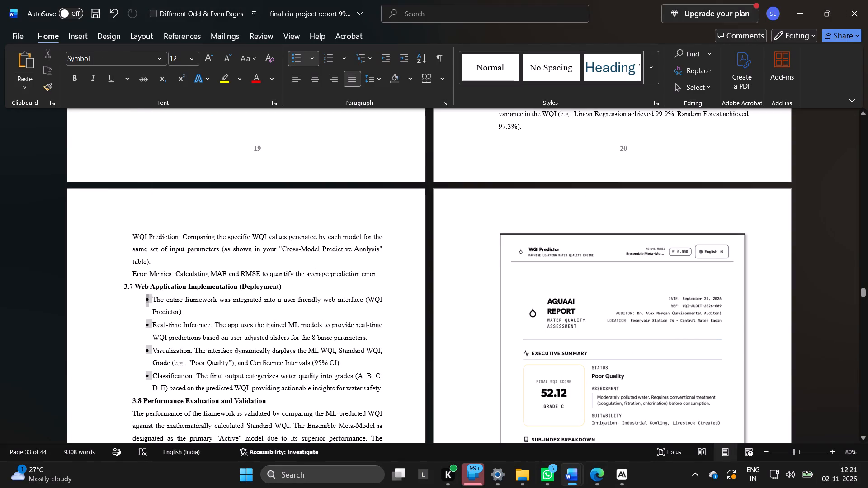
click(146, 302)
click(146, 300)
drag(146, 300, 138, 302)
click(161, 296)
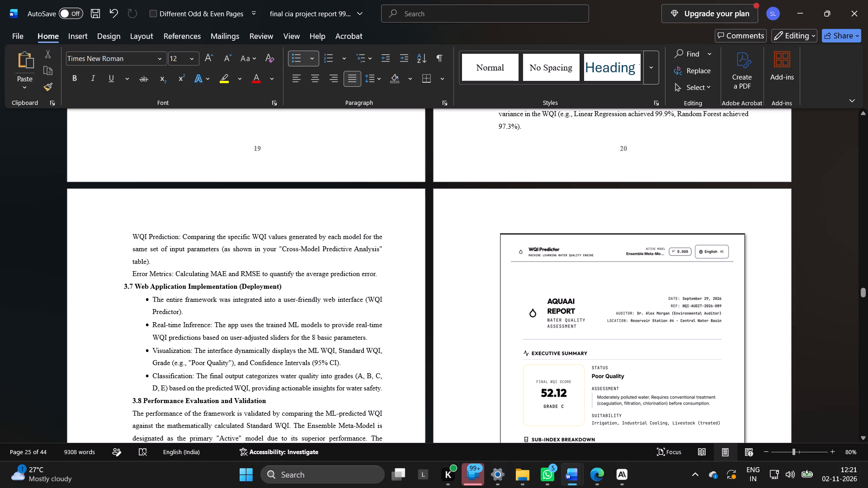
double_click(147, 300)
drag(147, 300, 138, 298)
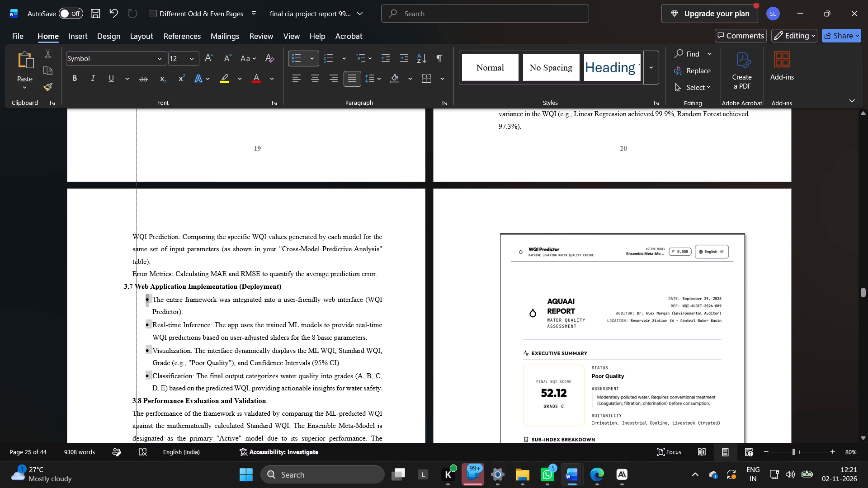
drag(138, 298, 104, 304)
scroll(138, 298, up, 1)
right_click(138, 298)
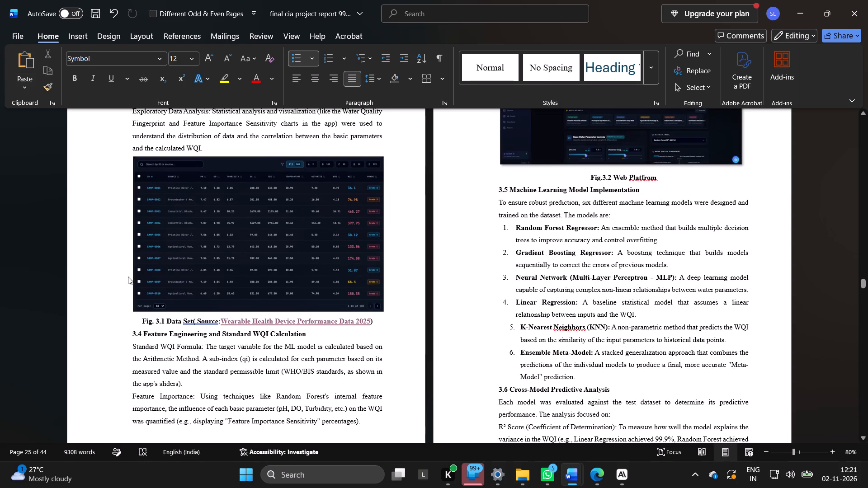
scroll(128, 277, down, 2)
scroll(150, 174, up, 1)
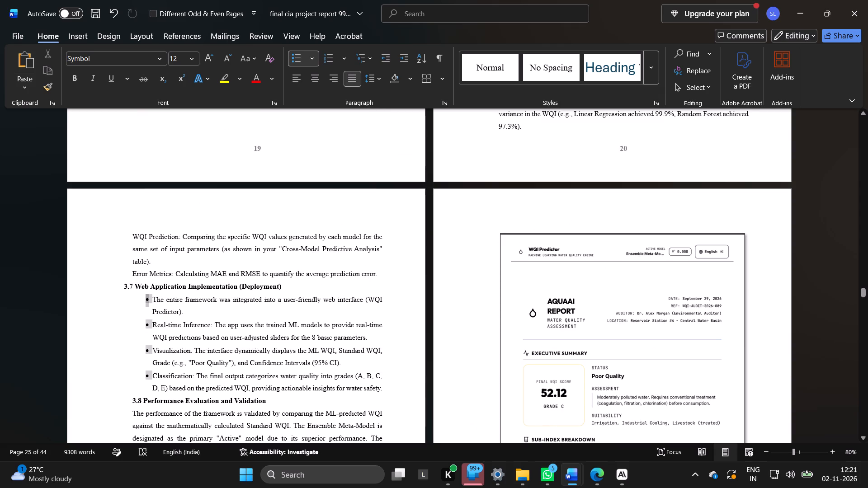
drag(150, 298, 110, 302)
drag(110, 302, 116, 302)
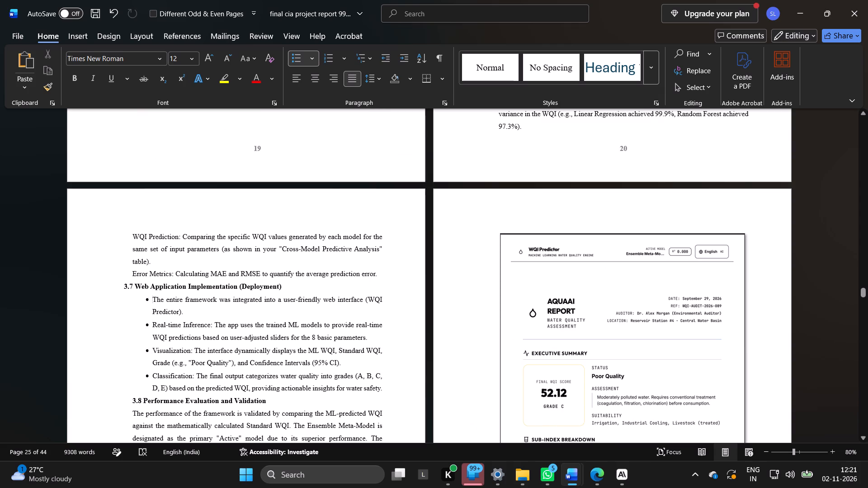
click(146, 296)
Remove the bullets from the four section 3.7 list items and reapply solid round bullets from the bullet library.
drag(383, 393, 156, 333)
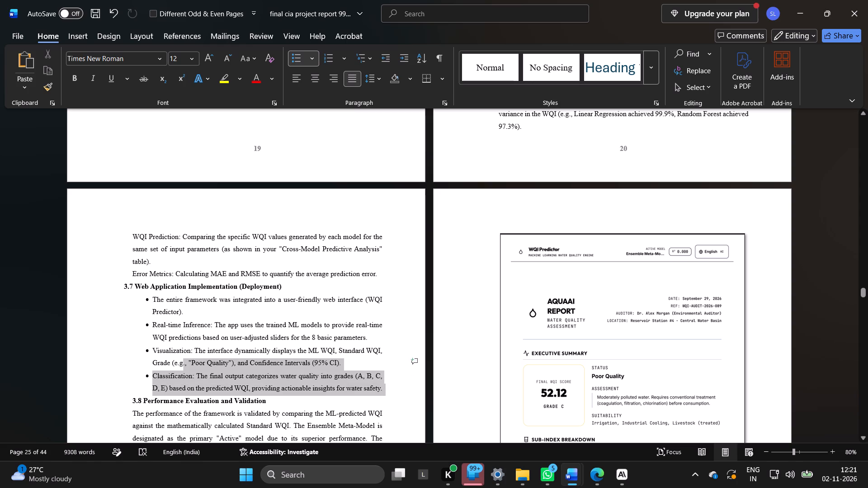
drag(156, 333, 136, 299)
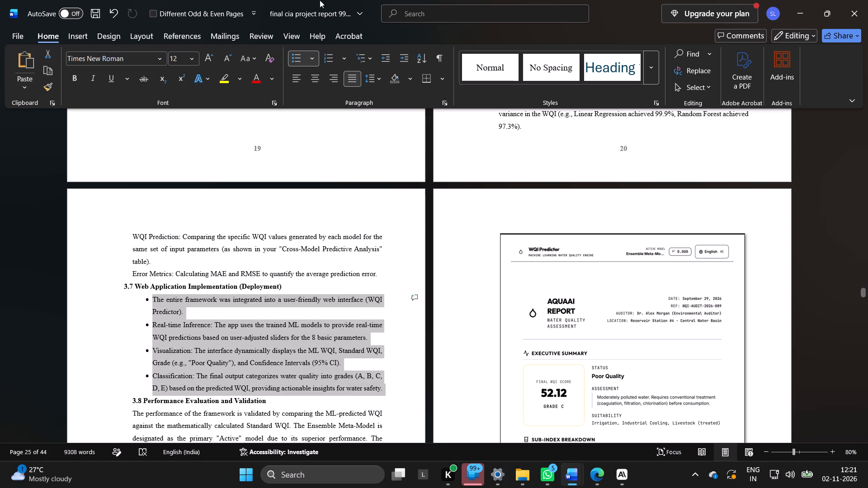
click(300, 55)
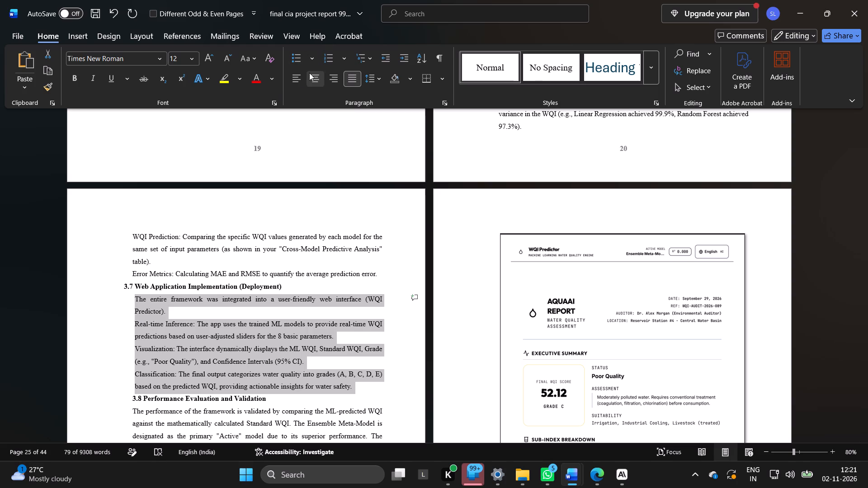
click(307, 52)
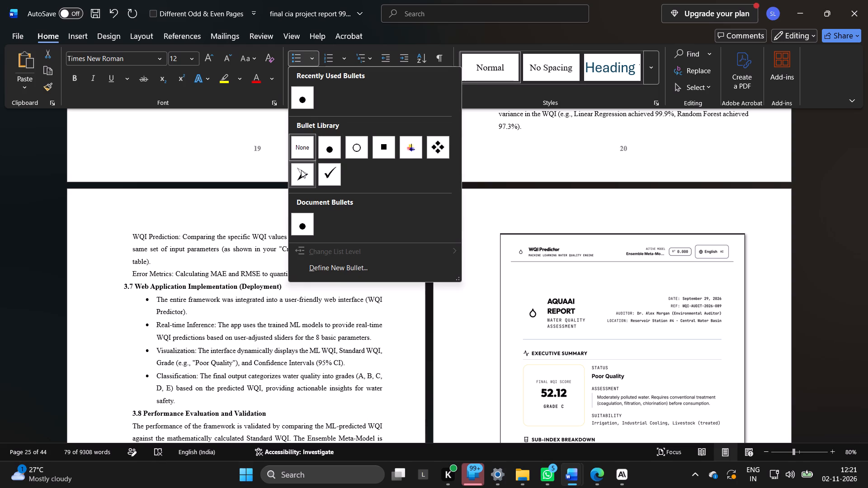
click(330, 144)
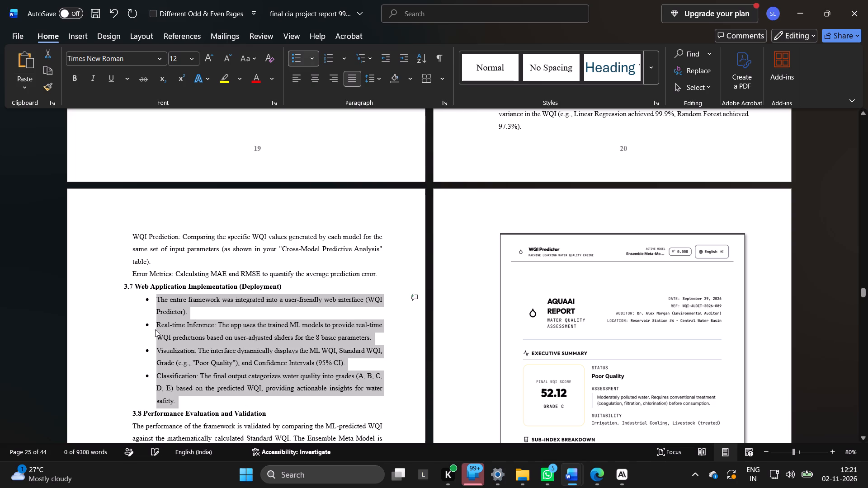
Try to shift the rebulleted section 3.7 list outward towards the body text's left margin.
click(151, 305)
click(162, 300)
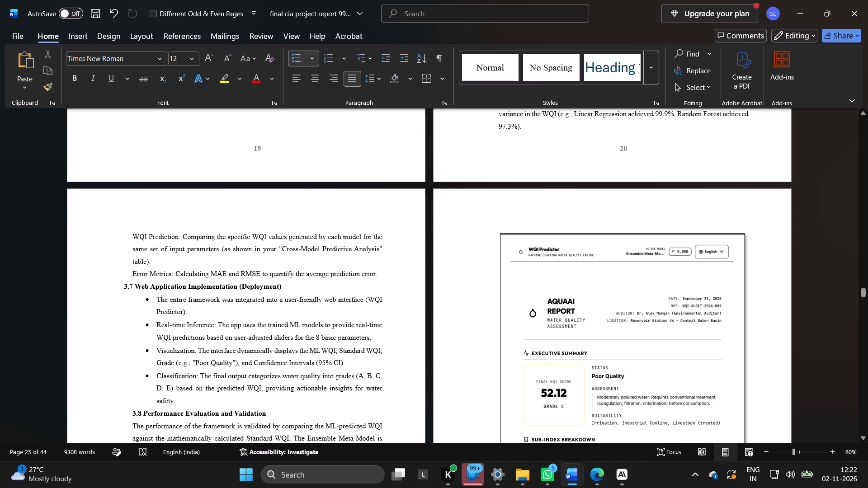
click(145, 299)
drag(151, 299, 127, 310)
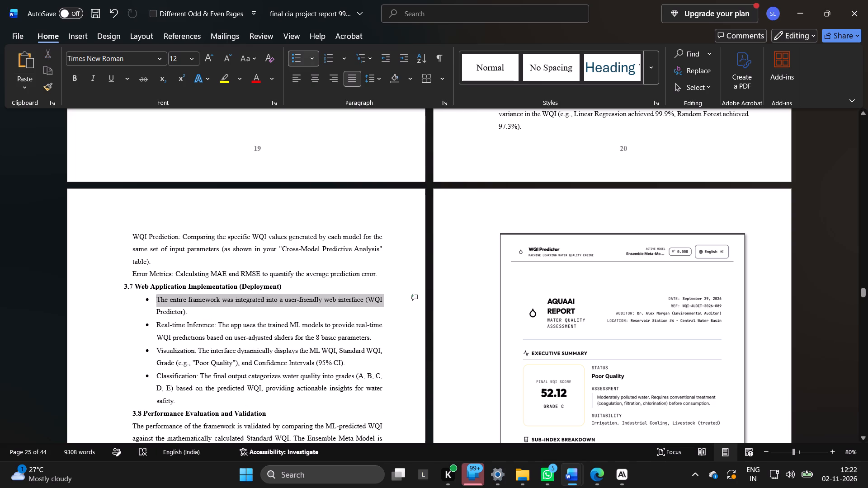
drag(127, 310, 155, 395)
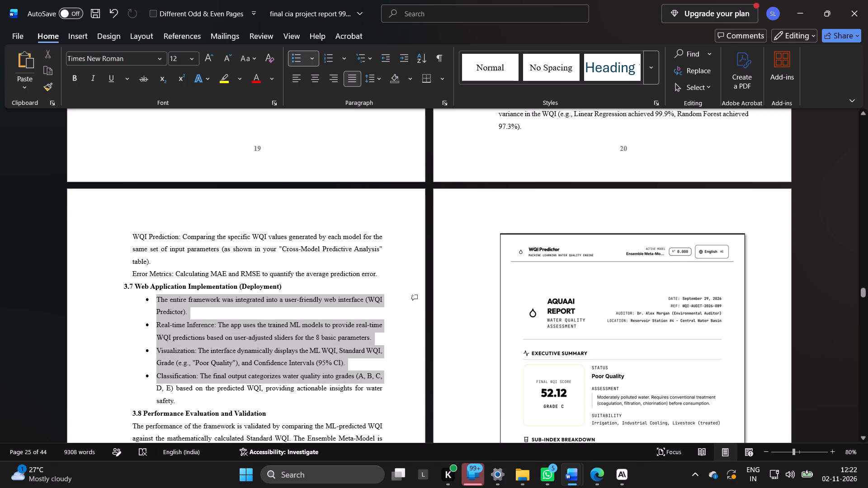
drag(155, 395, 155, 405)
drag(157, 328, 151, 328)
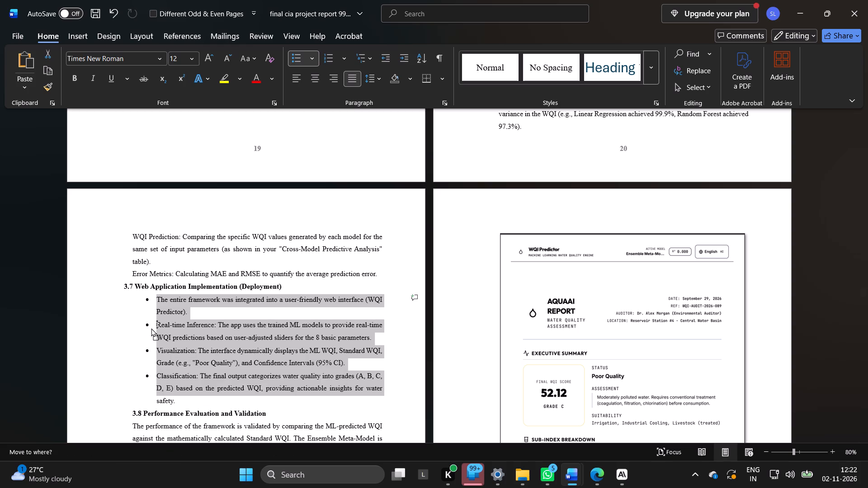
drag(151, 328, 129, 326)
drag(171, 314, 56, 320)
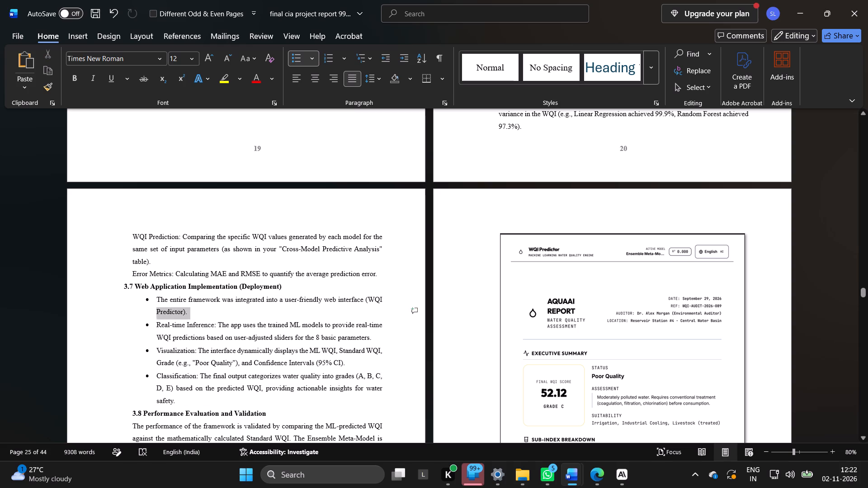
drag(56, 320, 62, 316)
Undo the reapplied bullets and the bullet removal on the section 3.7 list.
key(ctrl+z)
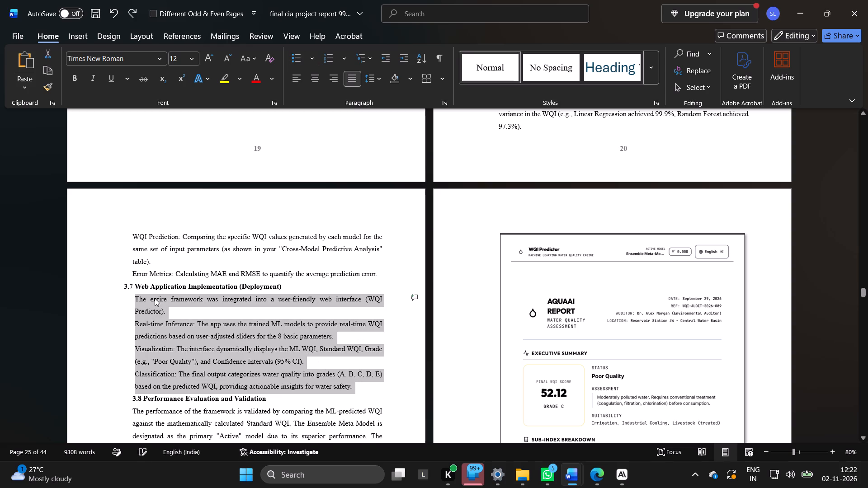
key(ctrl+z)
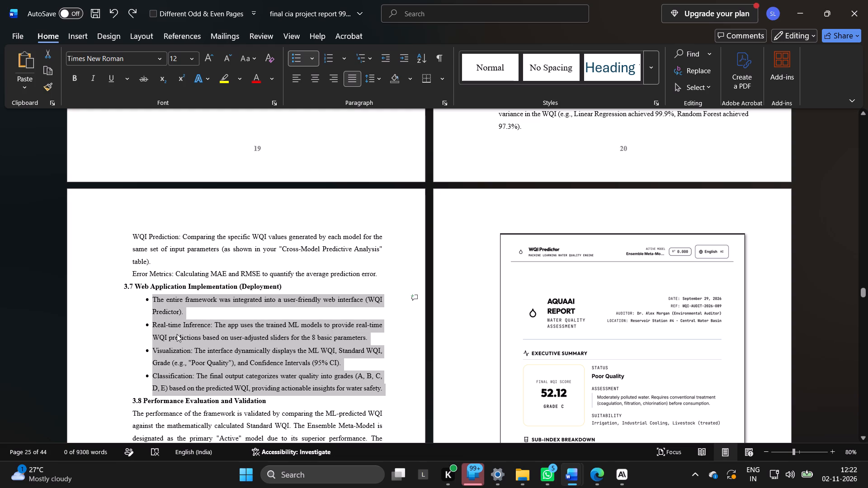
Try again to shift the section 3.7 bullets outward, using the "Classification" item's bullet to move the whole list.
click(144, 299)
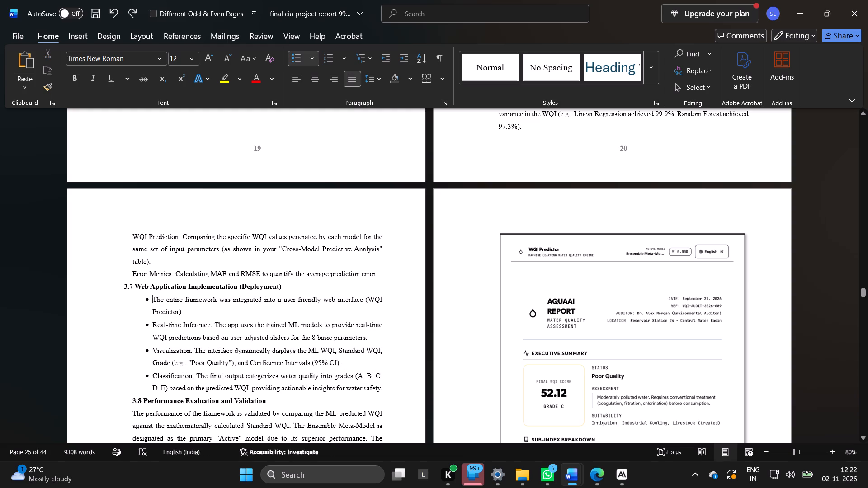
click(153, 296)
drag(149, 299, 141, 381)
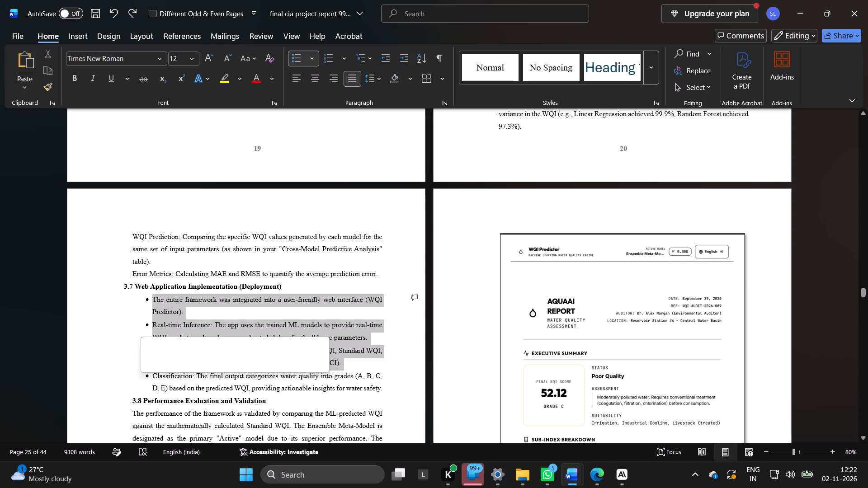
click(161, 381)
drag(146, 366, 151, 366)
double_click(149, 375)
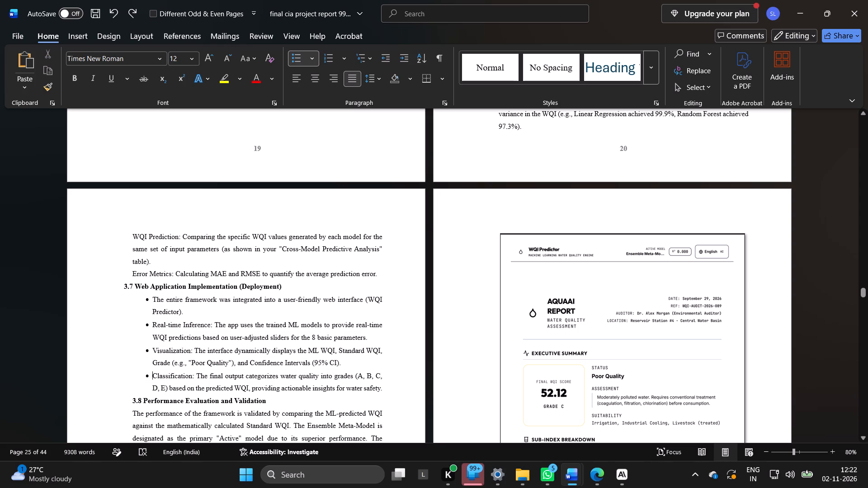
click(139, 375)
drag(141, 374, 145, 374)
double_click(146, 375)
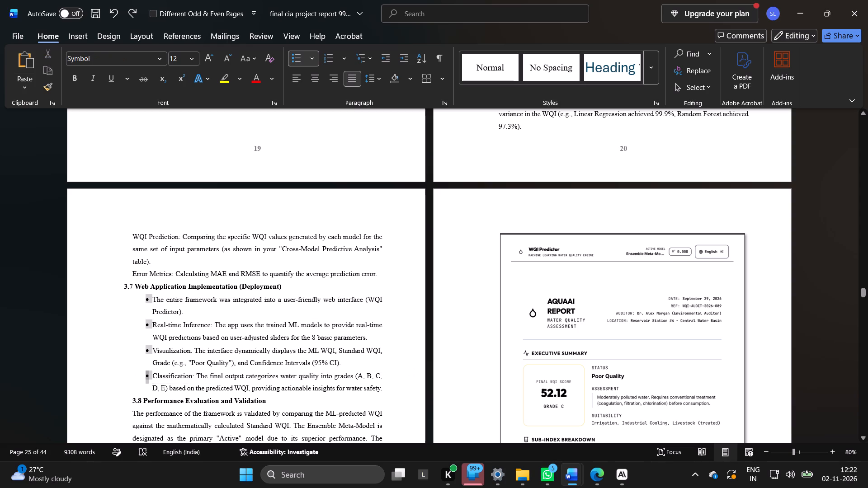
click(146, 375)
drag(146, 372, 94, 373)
Look through the report from section 3.7 forward to References and back to the first Future Scope bullet, "Larger, location-specific datasets".
scroll(198, 366, down, 3)
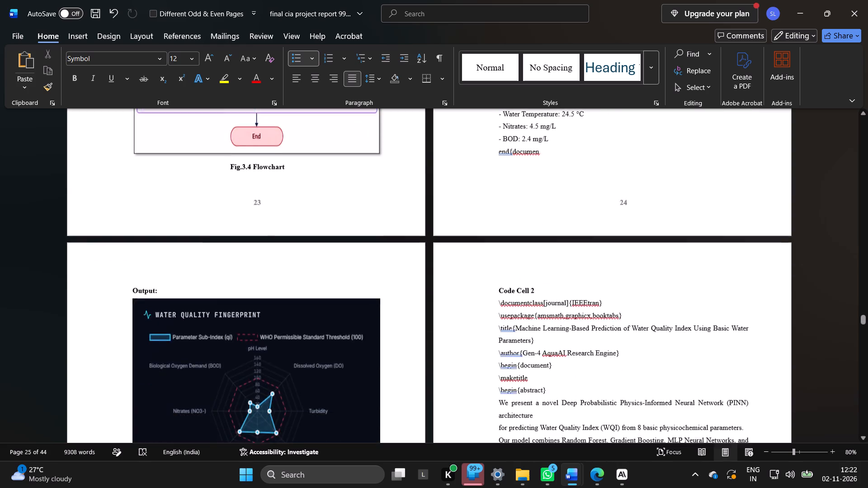
scroll(198, 366, down, 2)
scroll(307, 310, down, 7)
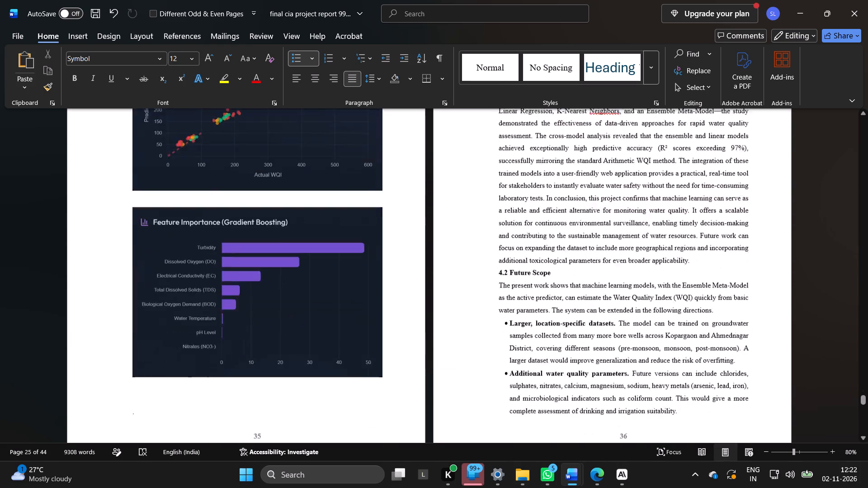
scroll(307, 310, down, 4)
scroll(394, 290, up, 2)
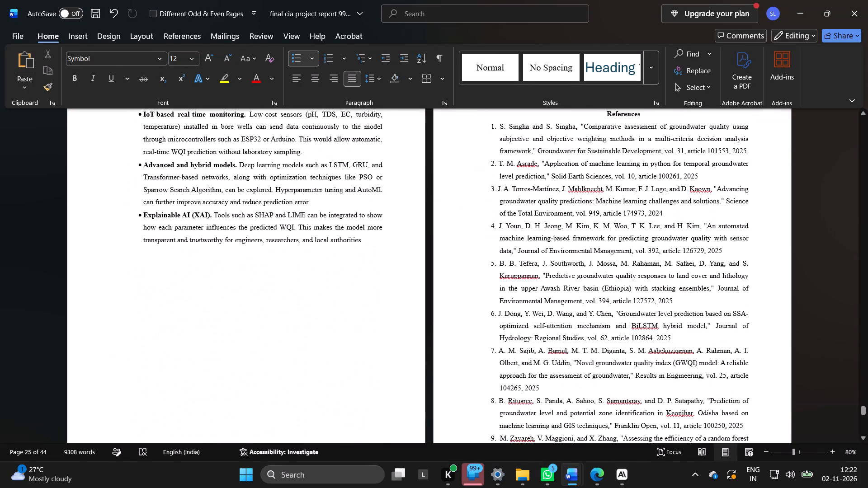
scroll(127, 269, up, 1)
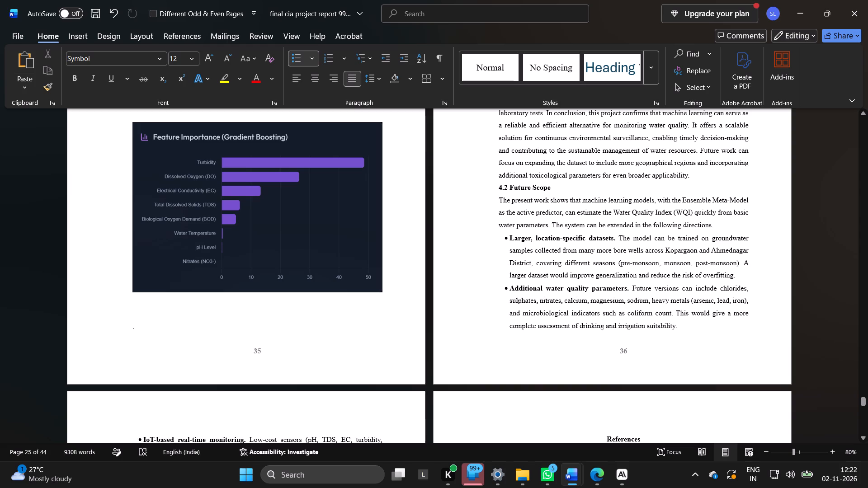
double_click(504, 243)
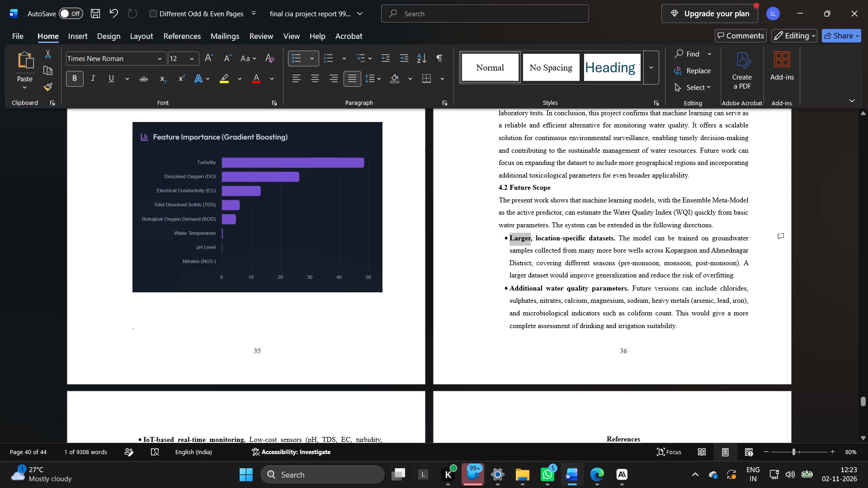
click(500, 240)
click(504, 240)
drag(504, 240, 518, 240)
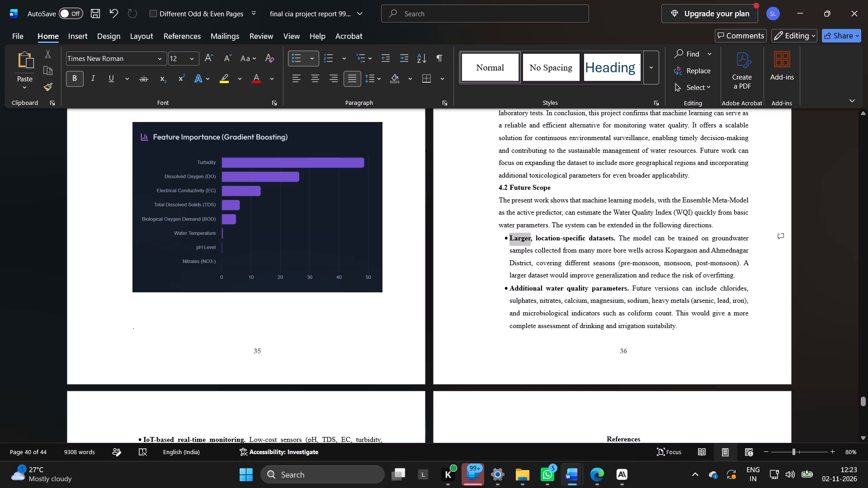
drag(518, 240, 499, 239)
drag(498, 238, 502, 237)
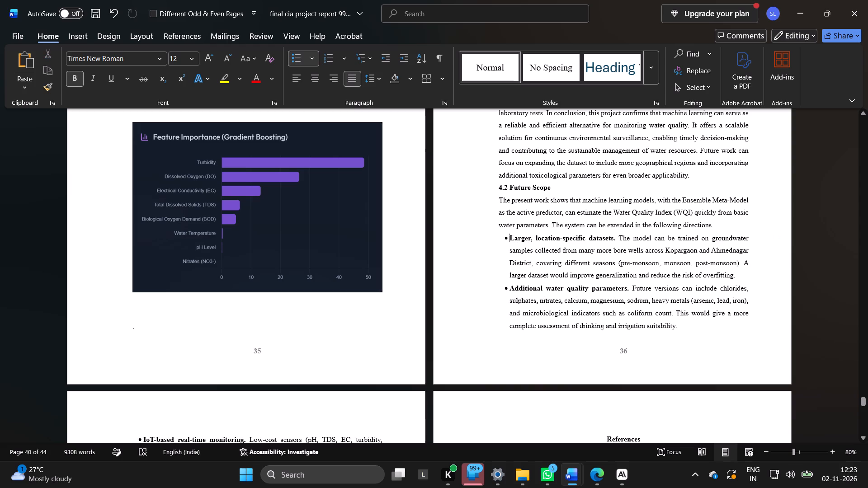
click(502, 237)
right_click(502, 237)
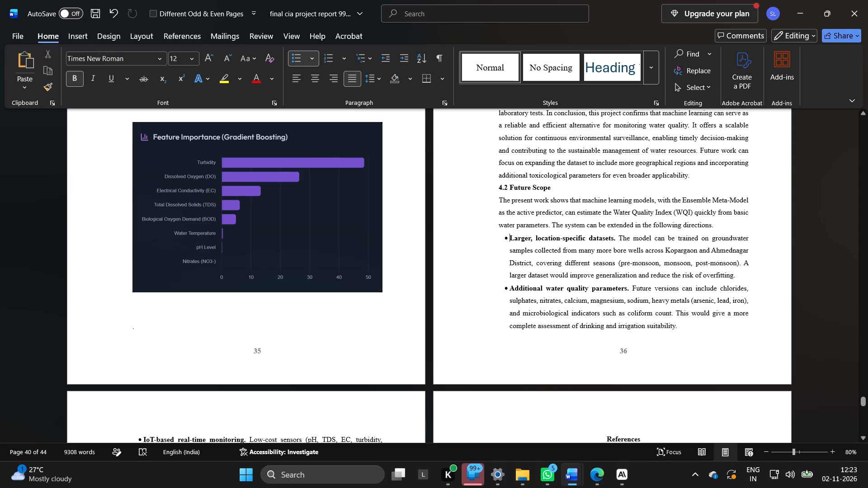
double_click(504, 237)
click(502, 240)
Shift the numbers of the section 3.5 model list outward towards the body text's left margin, using the "Ensemble Meta-Model" item's number.
scroll(502, 219, up, 7)
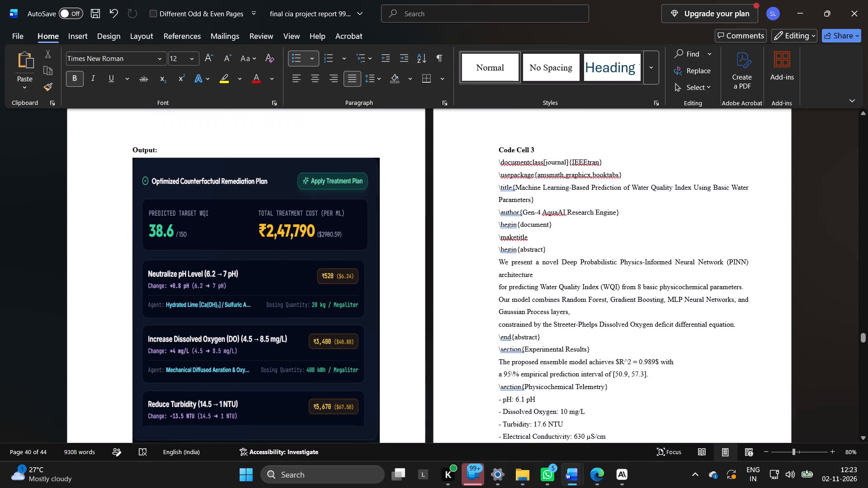
scroll(502, 219, up, 3)
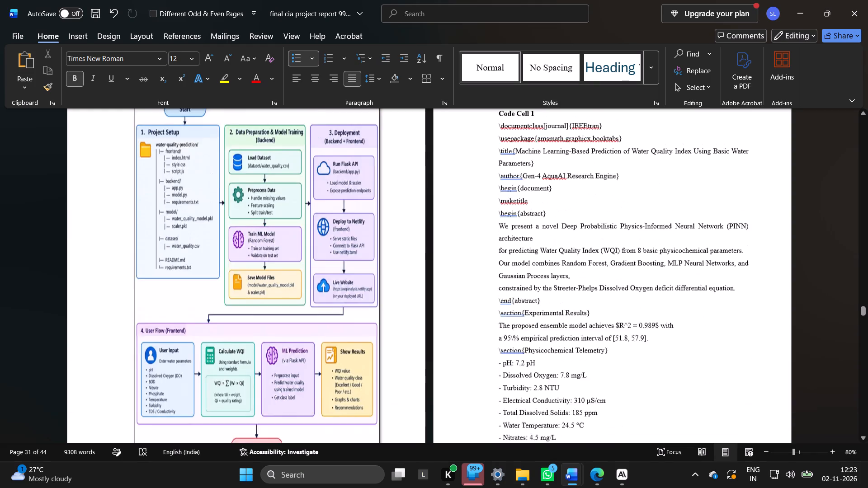
scroll(502, 219, up, 3)
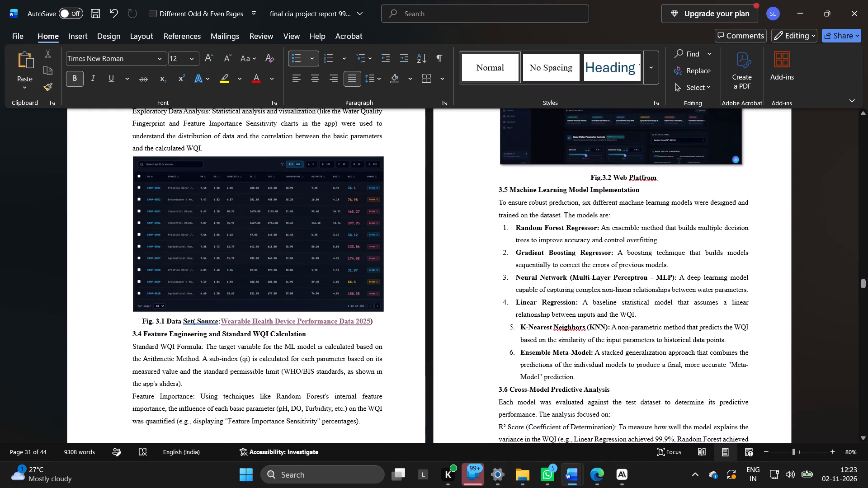
scroll(502, 219, down, 1)
scroll(502, 219, up, 1)
click(512, 353)
drag(512, 353, 500, 357)
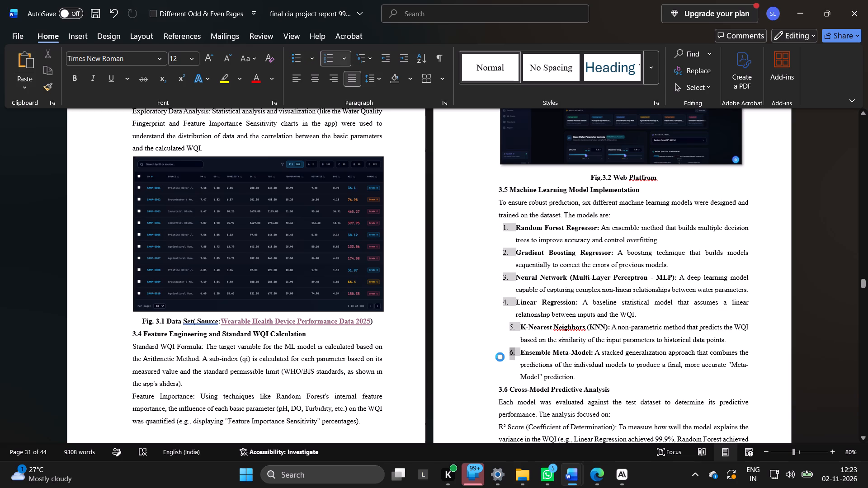
click(494, 328)
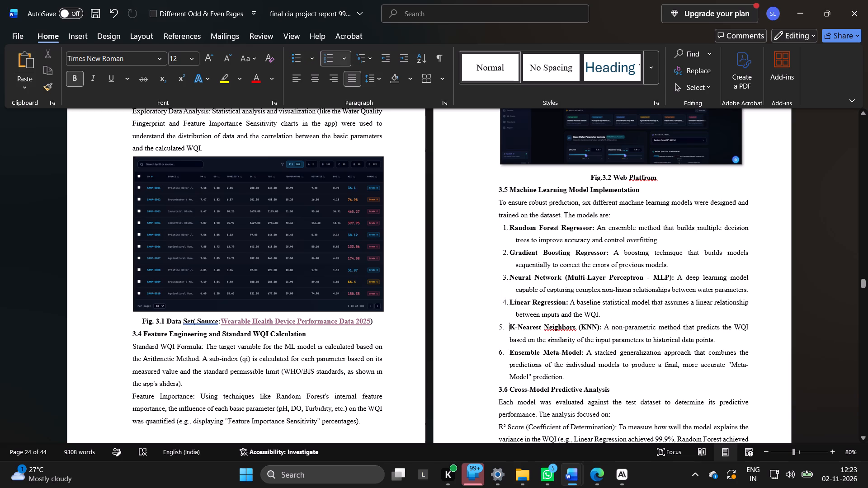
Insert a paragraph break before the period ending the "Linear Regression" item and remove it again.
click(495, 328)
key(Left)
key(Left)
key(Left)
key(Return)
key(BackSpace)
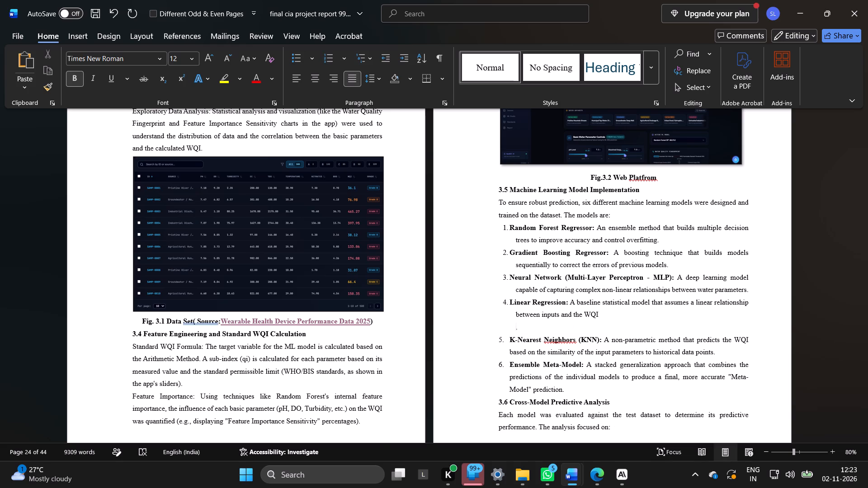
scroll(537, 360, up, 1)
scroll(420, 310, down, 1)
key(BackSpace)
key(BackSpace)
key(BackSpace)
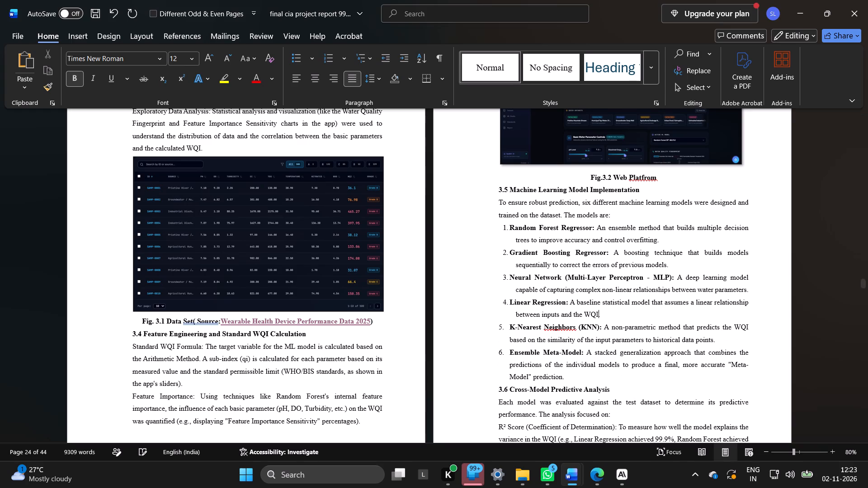
Insert two spaces before "K-Nearest Neighbors (KNN)" in item 5 of the section 3.5 list.
click(498, 326)
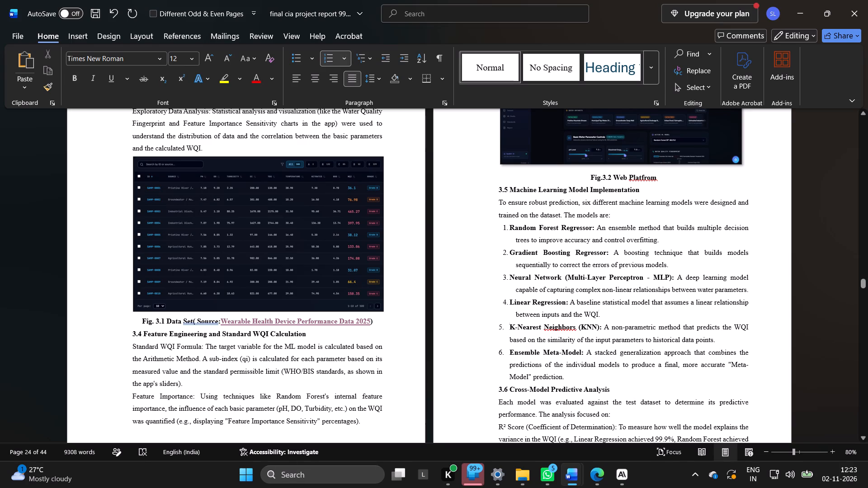
click(498, 326)
key(space)
key(space)
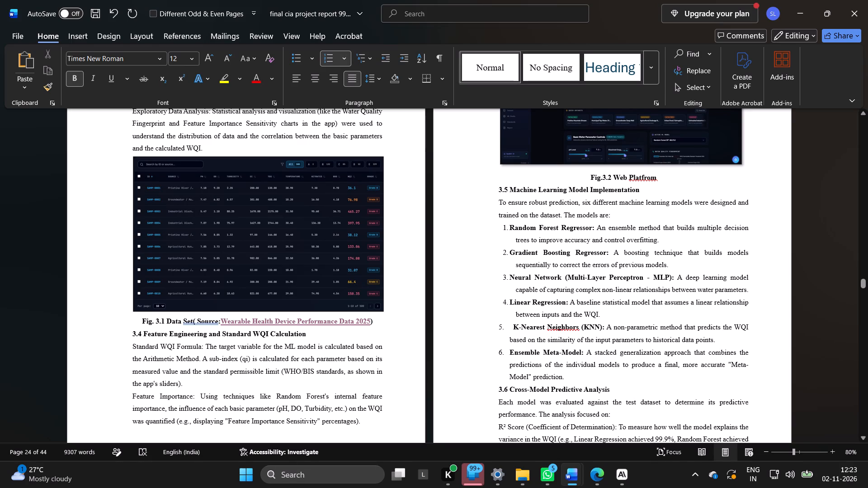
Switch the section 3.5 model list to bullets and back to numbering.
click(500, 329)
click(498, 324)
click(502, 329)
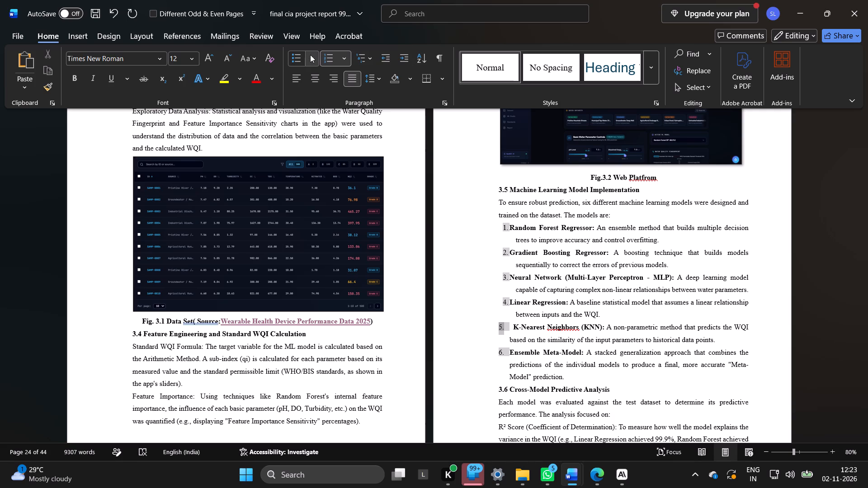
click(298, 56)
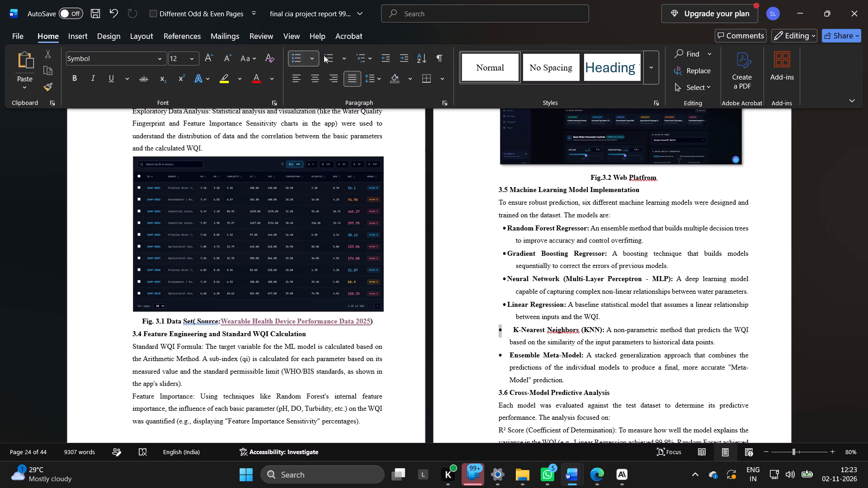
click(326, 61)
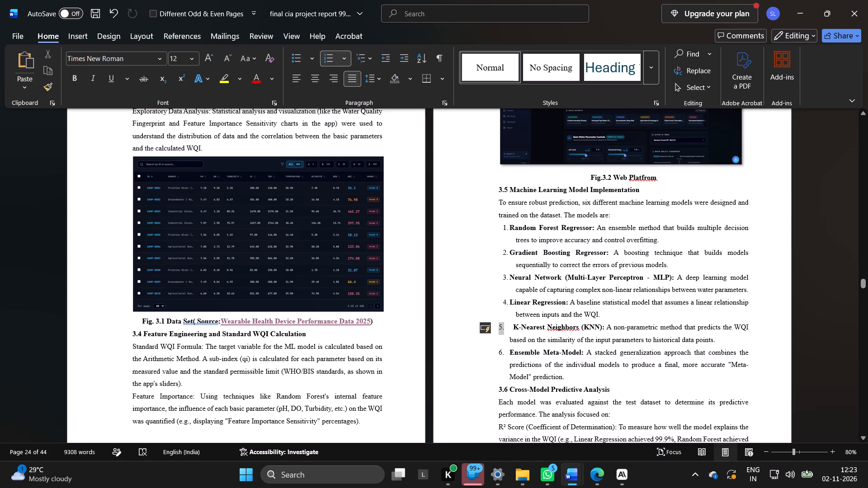
Add a new numbered item after "Linear Regression" and paste a copy of the "K-Nearest Neighbors (KNN)" item into it.
click(504, 352)
click(625, 310)
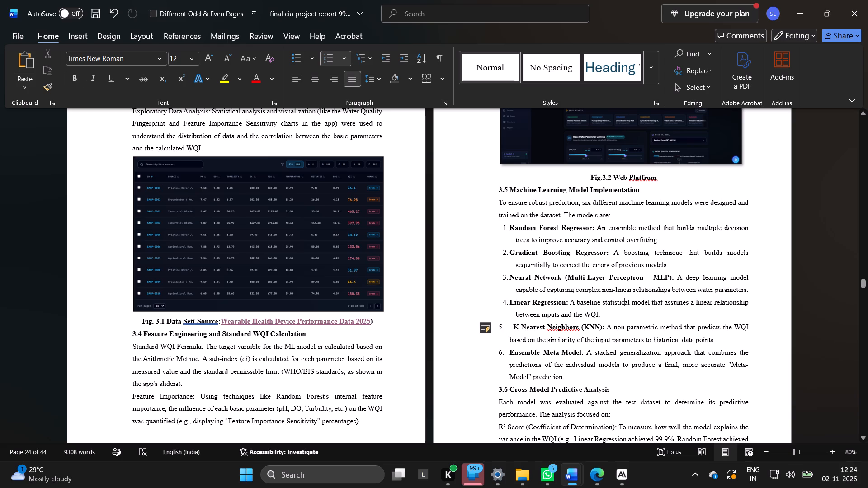
click(603, 319)
key(Return)
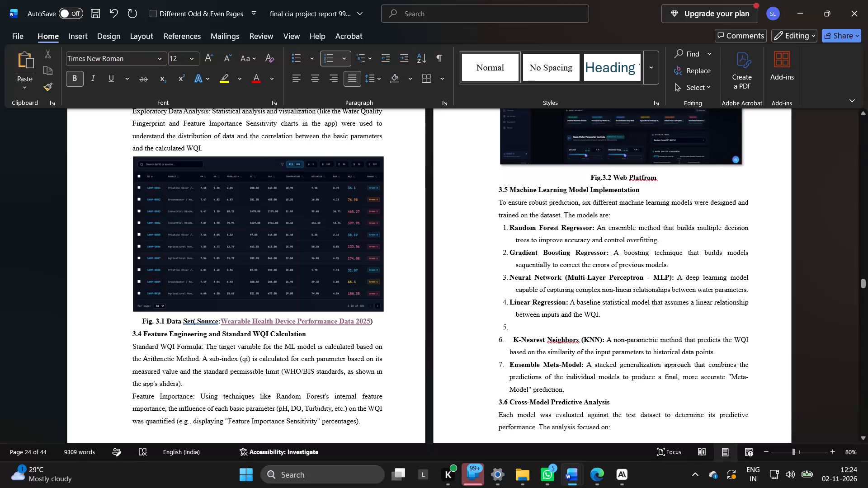
drag(717, 352, 538, 328)
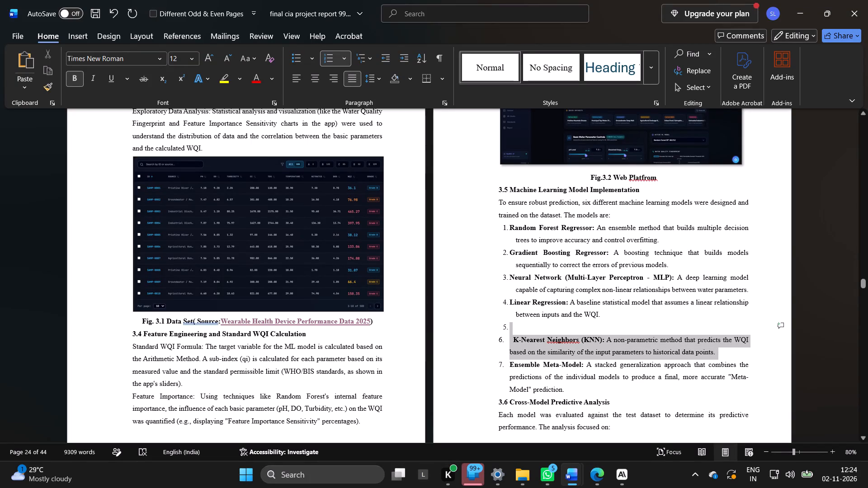
drag(538, 328, 510, 338)
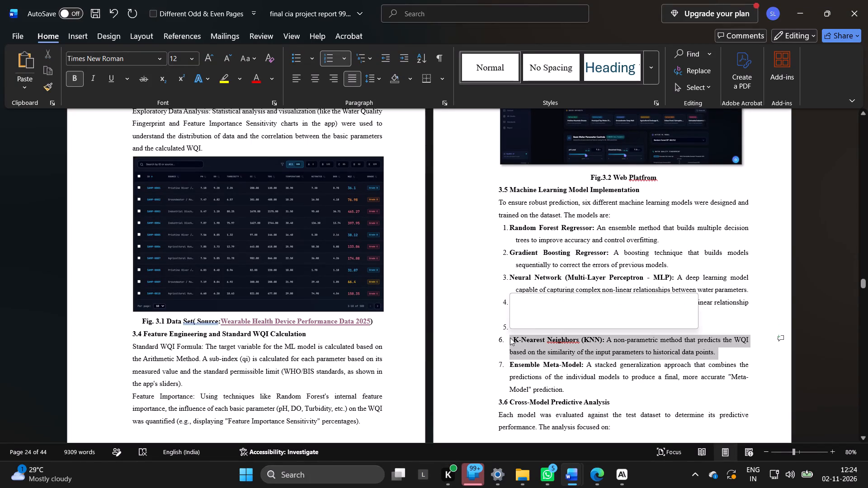
key(ctrl+c)
click(527, 326)
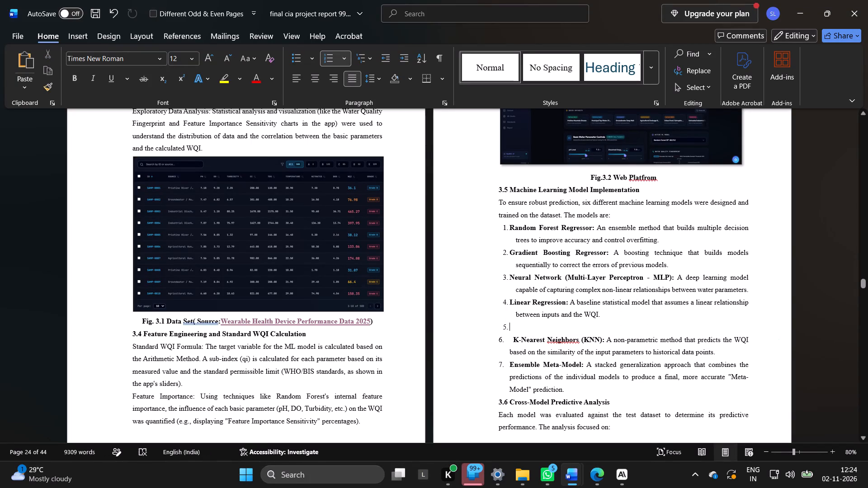
key(ctrl+v)
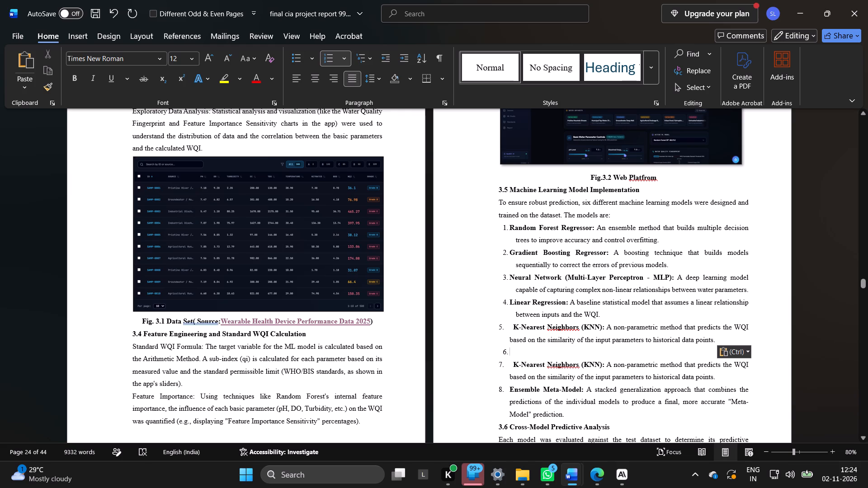
Move the "Ensemble Meta-Model" text from item 8 into the empty item 6 of the section 3.5 list.
drag(506, 387, 514, 391)
drag(514, 391, 561, 422)
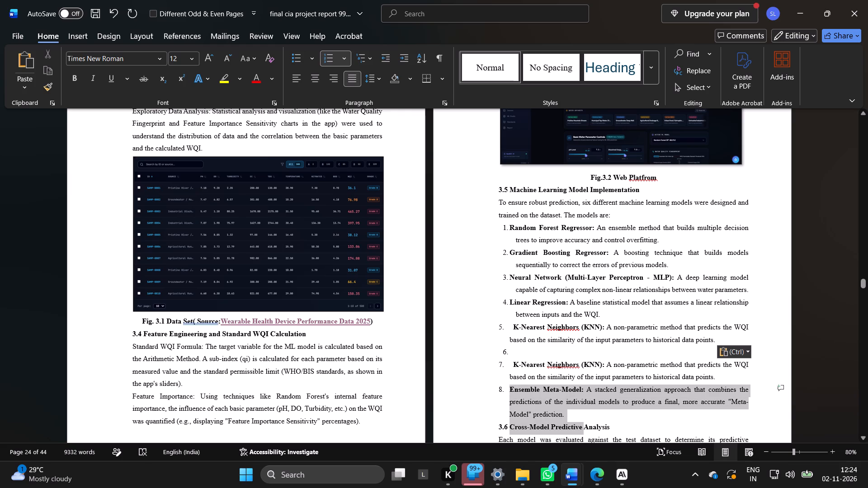
drag(561, 422, 563, 419)
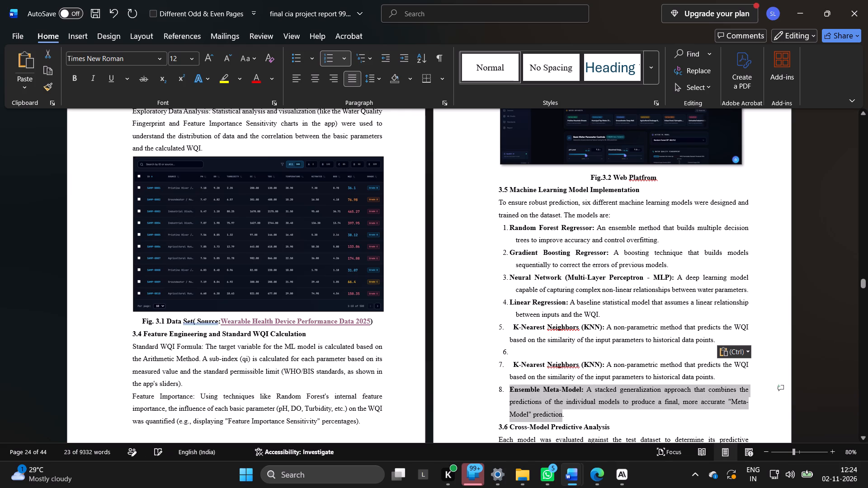
key(ctrl+x)
click(516, 350)
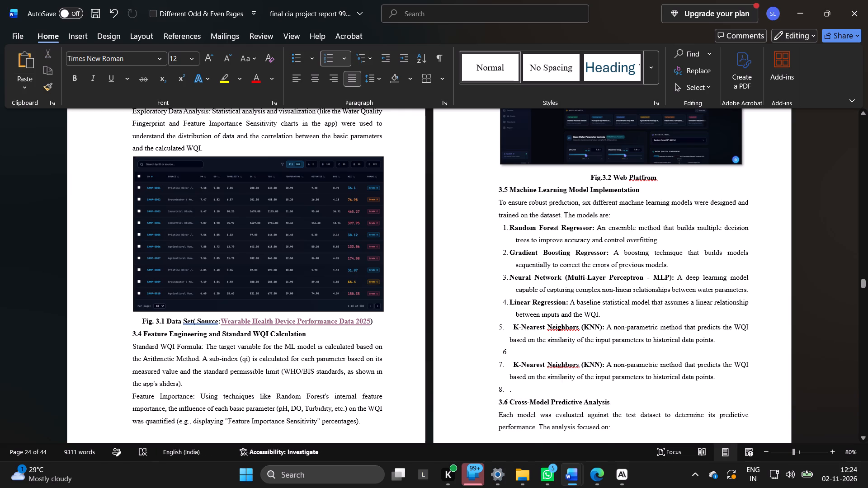
key(ctrl+v)
Delete the duplicate "K-Nearest Neighbors (KNN)" item 7 and the leftover item 8 from the section 3.5 list.
click(514, 408)
drag(514, 414, 482, 395)
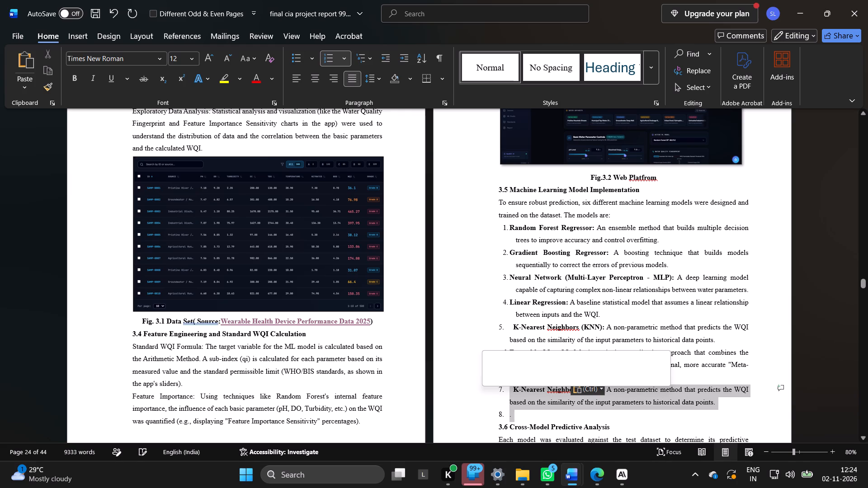
key(Delete)
click(577, 385)
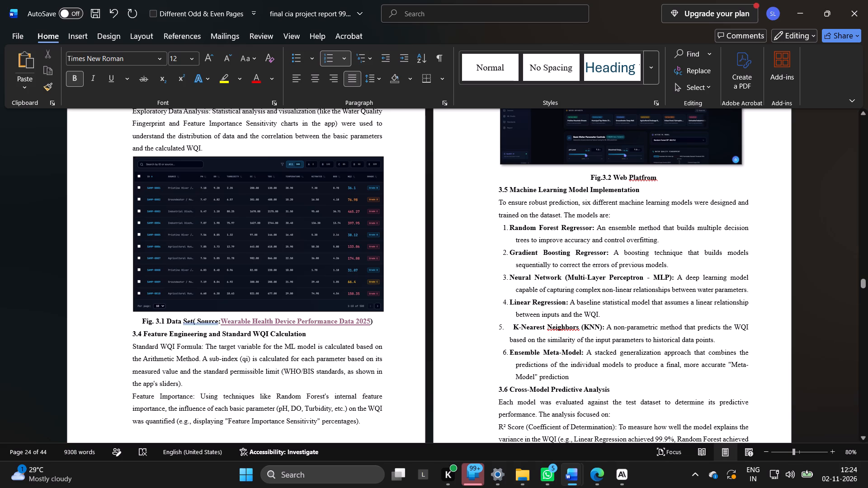
Remove the number from the "K-Nearest Neighbors (KNN)" item in the section 3.5 model list.
click(511, 330)
key(BackSpace)
key(BackSpace)
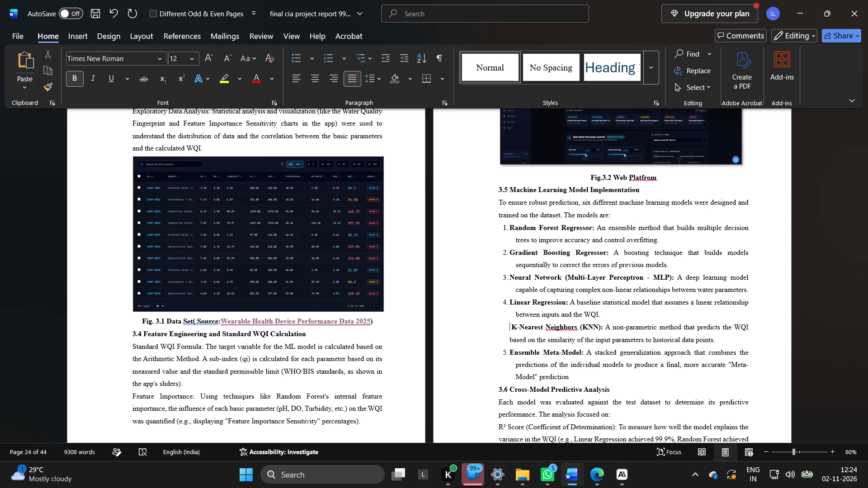
Add a new numbered item 5 directly after the "Linear Regression" text in the section 3.5 list.
key(Up)
key(Right)
key(Right)
key(Right)
key(Right)
key(Right)
key(Right)
key(Right)
key(Right)
key(Right)
key(Right)
key(Right)
key(Right)
key(Right)
key(Right)
key(Right)
key(Right)
key(Right)
key(Right)
key(Right)
key(Right)
key(Right)
key(Right)
key(Right)
key(Right)
key(Right)
key(Right)
key(Return)
key(backslash)
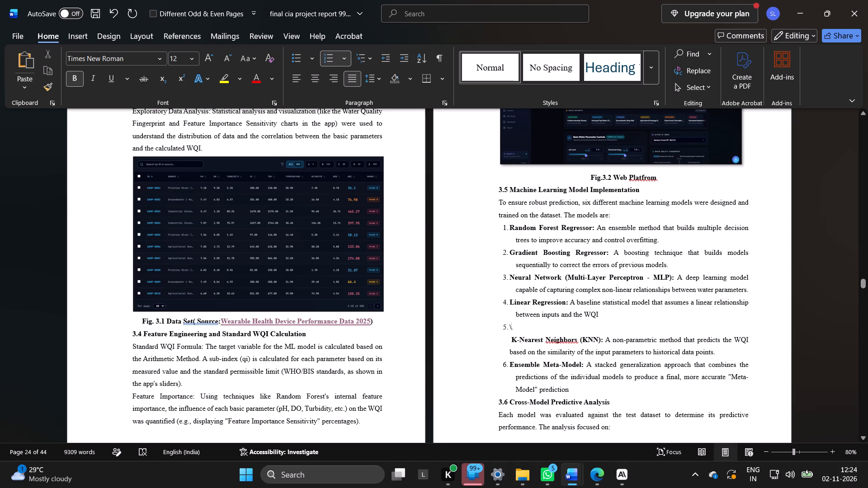
Move the unnumbered "K-Nearest Neighbors (KNN)" paragraph into item 5, clearing the stray backslash and period there.
drag(717, 354, 542, 350)
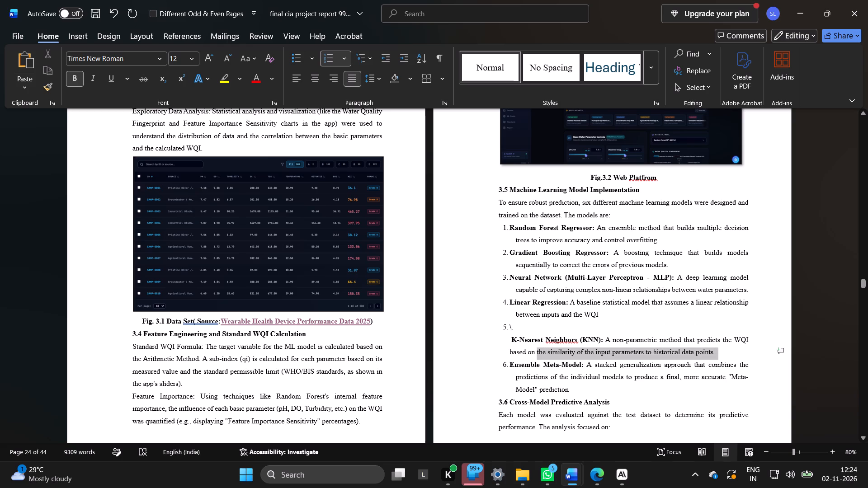
drag(542, 350, 508, 340)
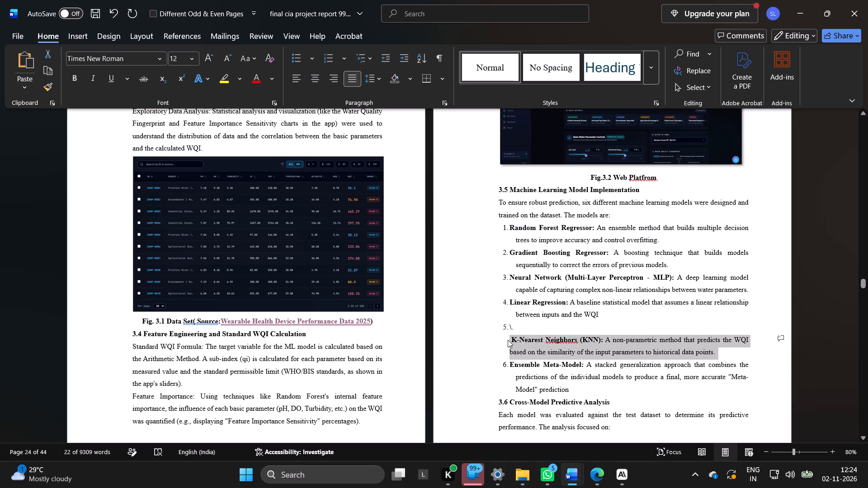
key(ctrl+x)
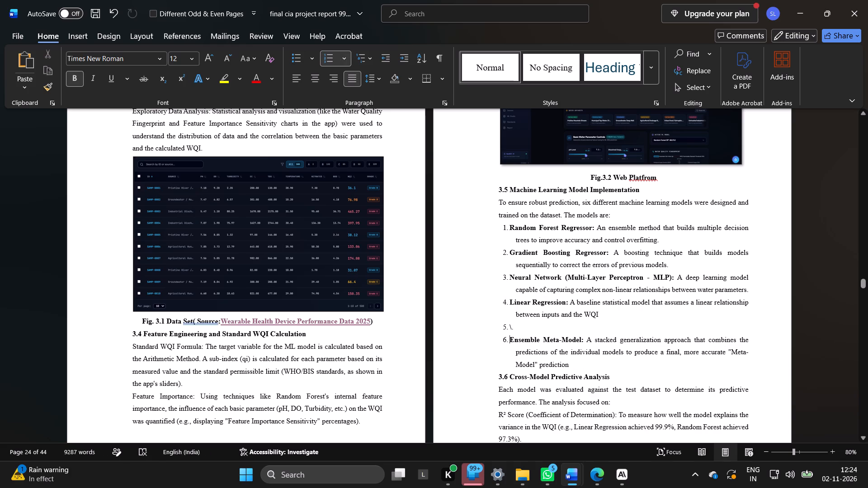
click(511, 328)
key(BackSpace)
key(Right)
key(BackSpace)
key(ctrl+v)
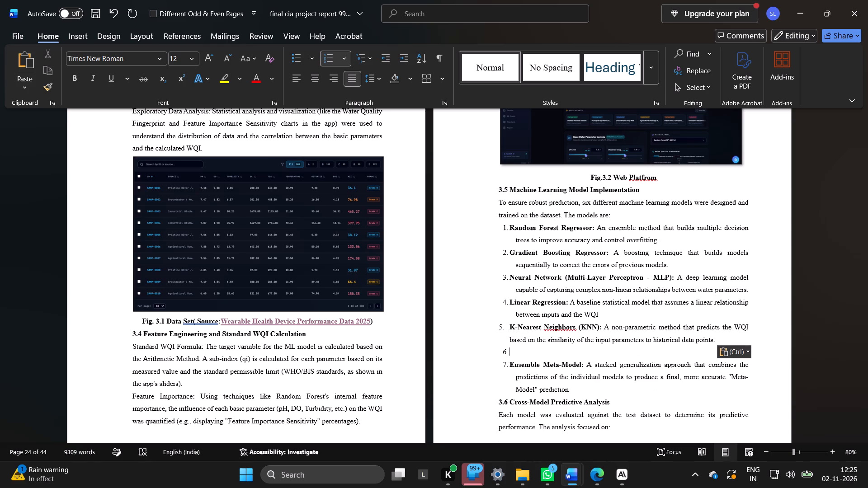
Delete the empty item 6 between "K-Nearest Neighbors (KNN)" and "Ensemble Meta-Model".
key(BackSpace)
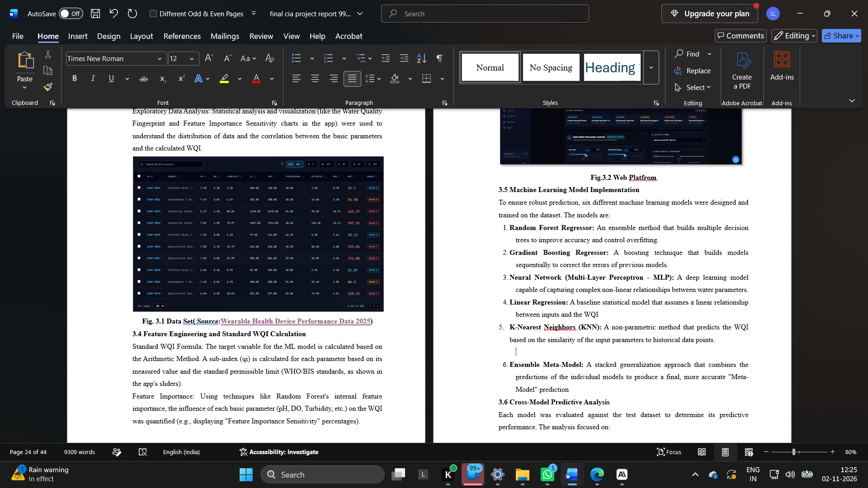
key(BackSpace)
key(BackSpace)
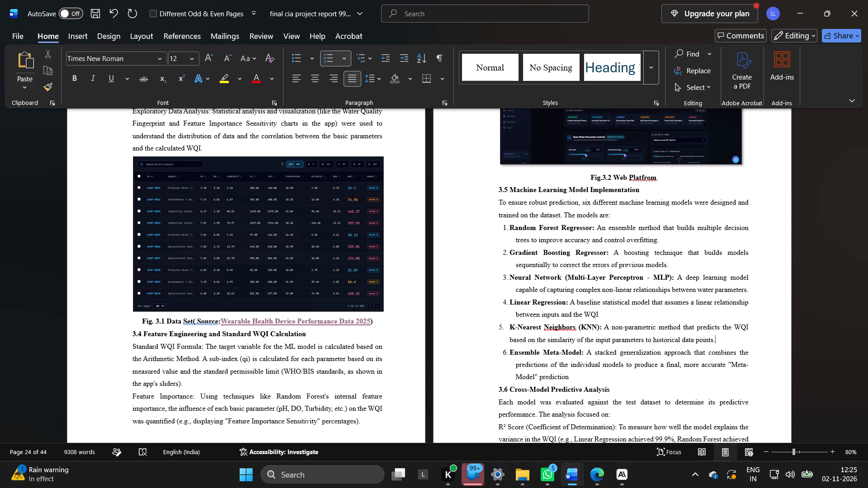
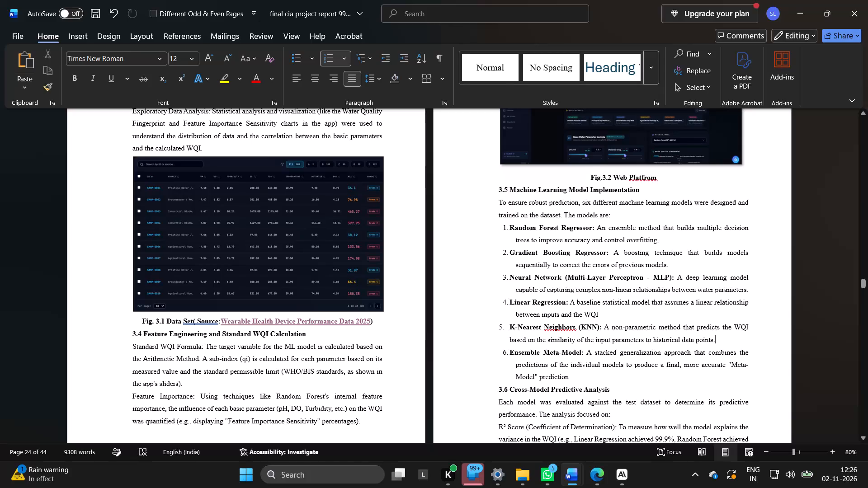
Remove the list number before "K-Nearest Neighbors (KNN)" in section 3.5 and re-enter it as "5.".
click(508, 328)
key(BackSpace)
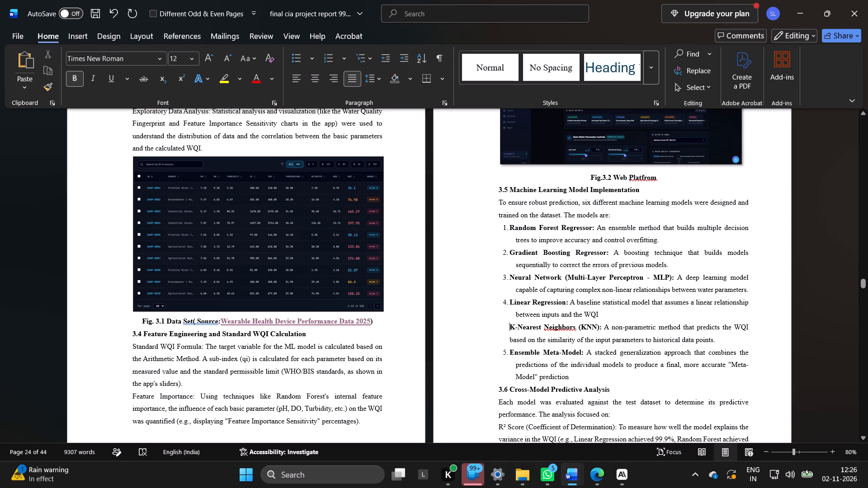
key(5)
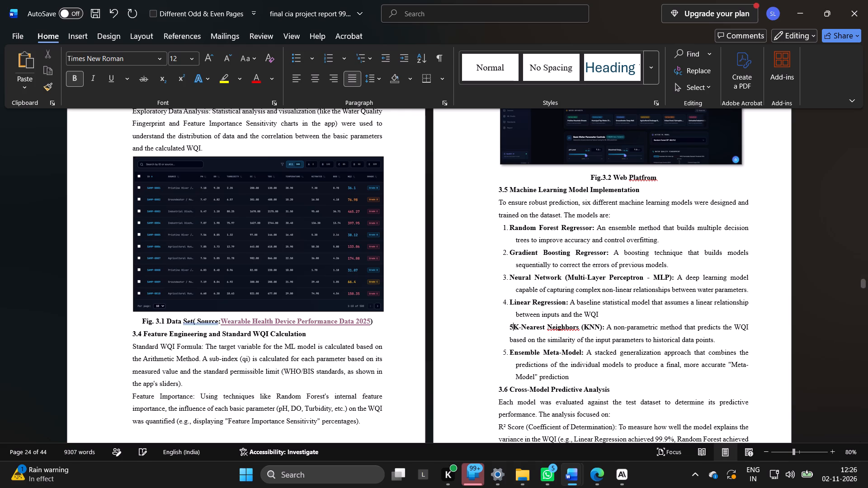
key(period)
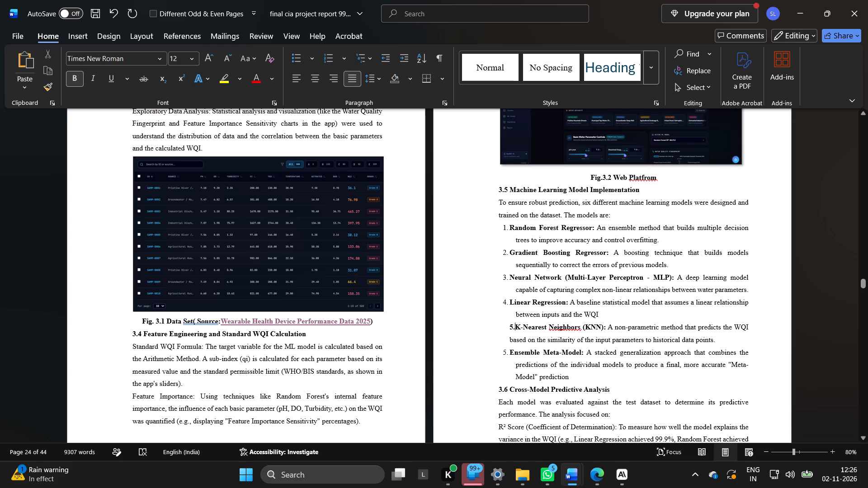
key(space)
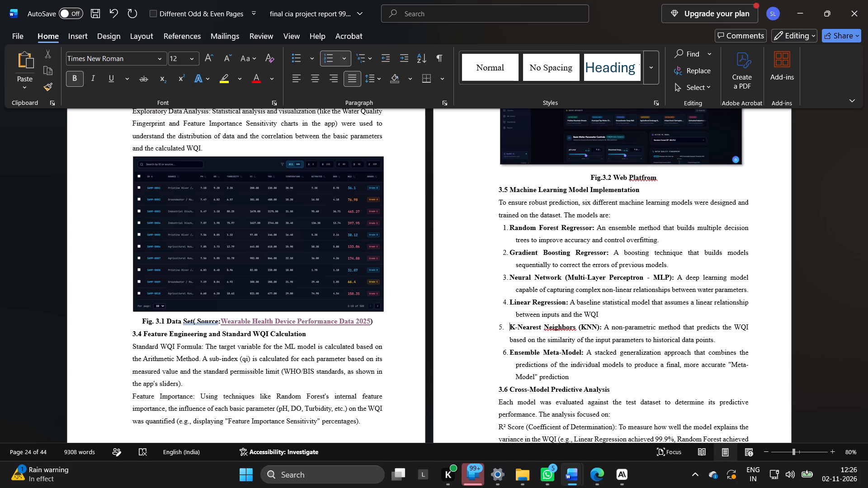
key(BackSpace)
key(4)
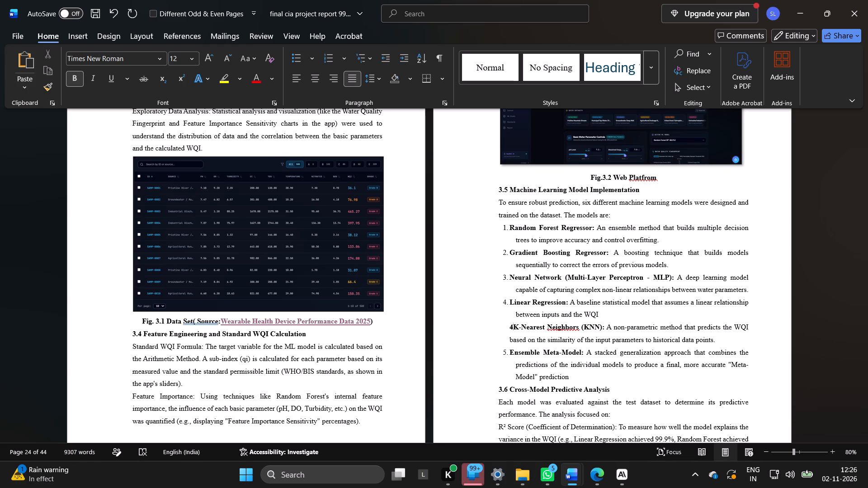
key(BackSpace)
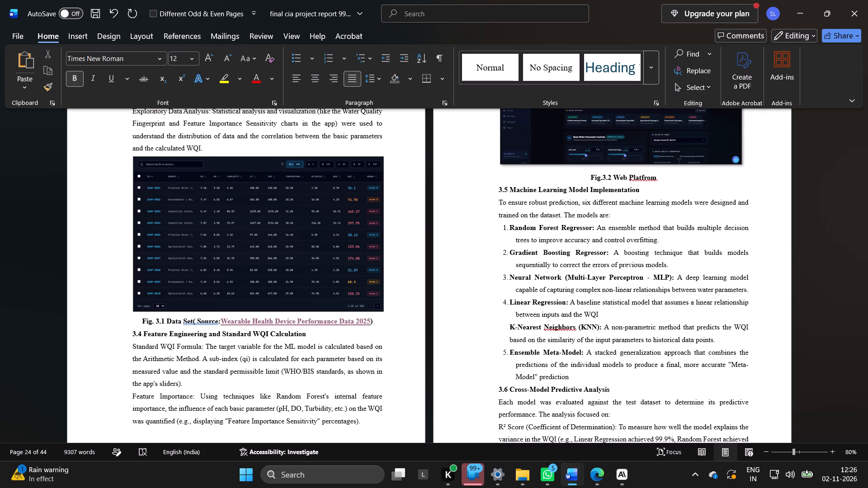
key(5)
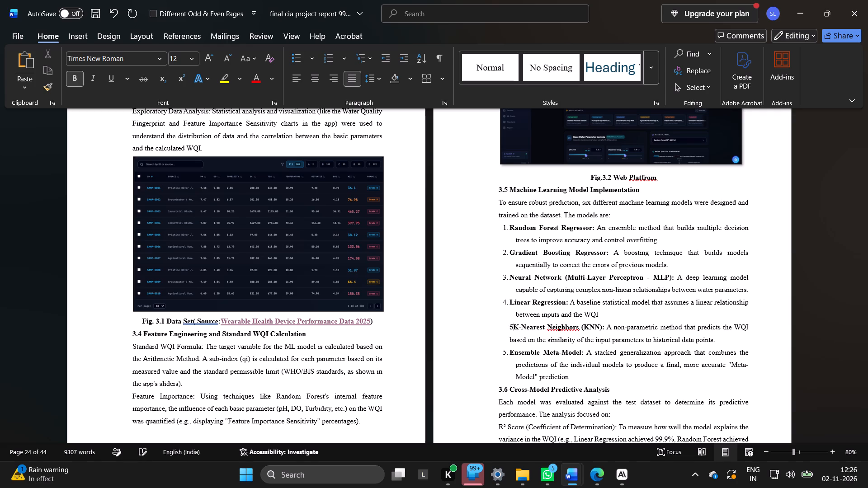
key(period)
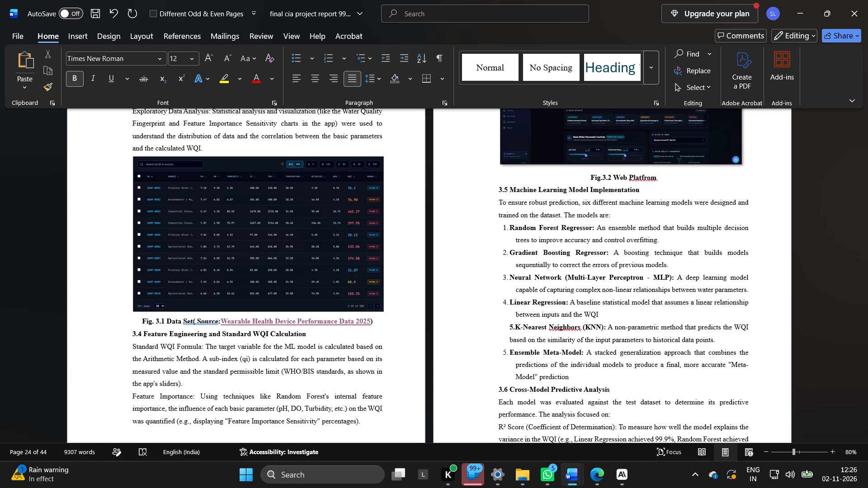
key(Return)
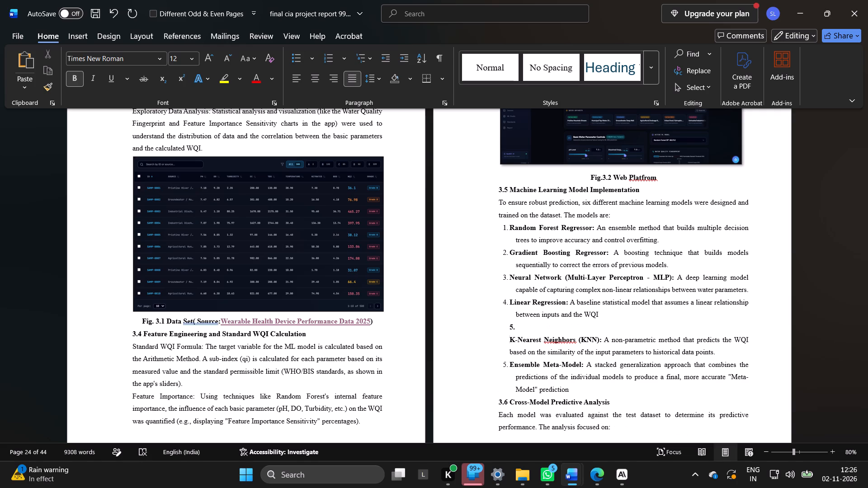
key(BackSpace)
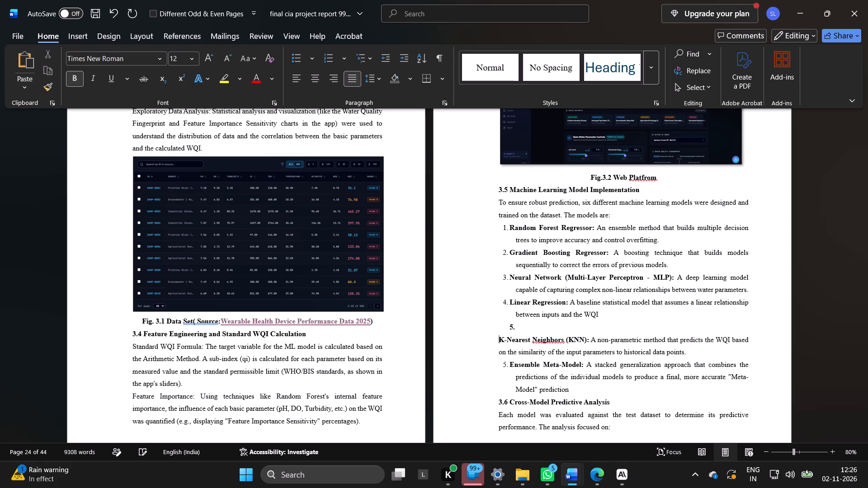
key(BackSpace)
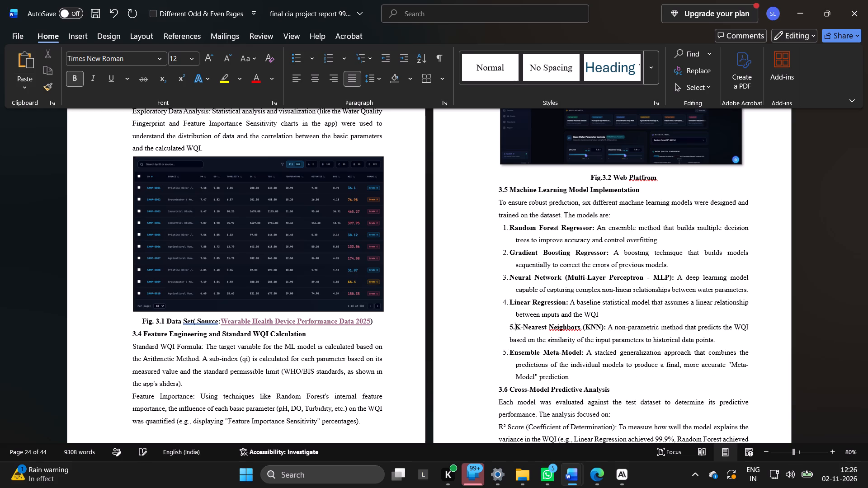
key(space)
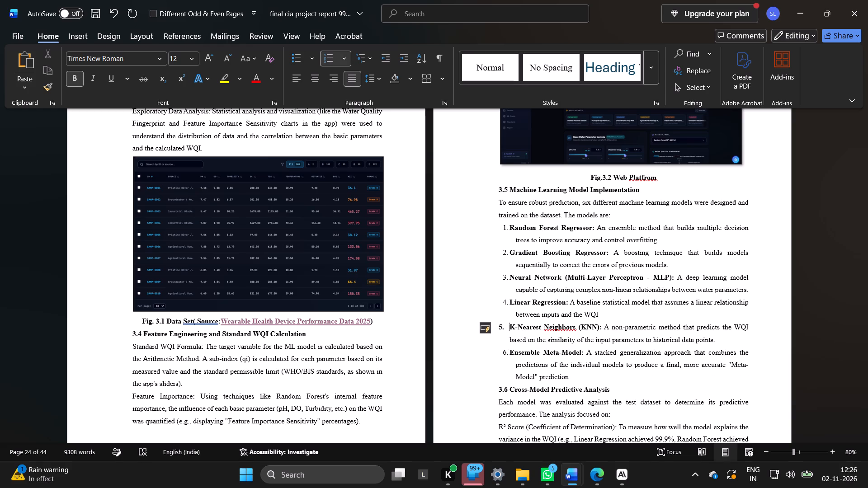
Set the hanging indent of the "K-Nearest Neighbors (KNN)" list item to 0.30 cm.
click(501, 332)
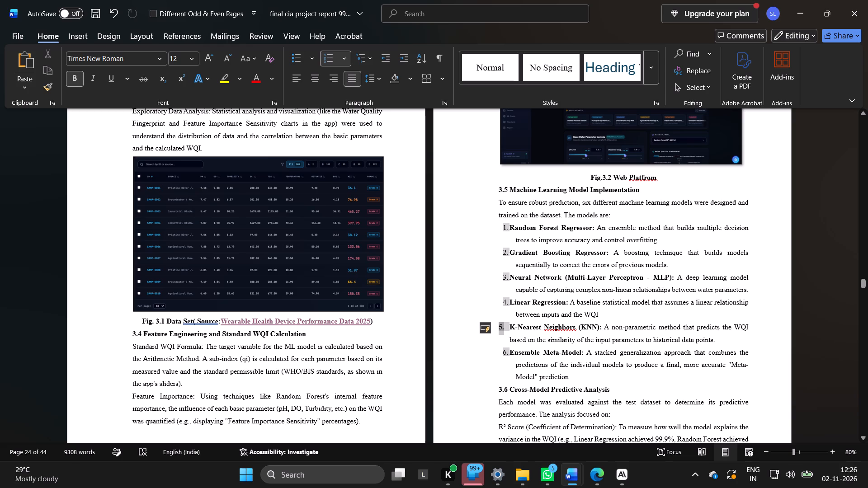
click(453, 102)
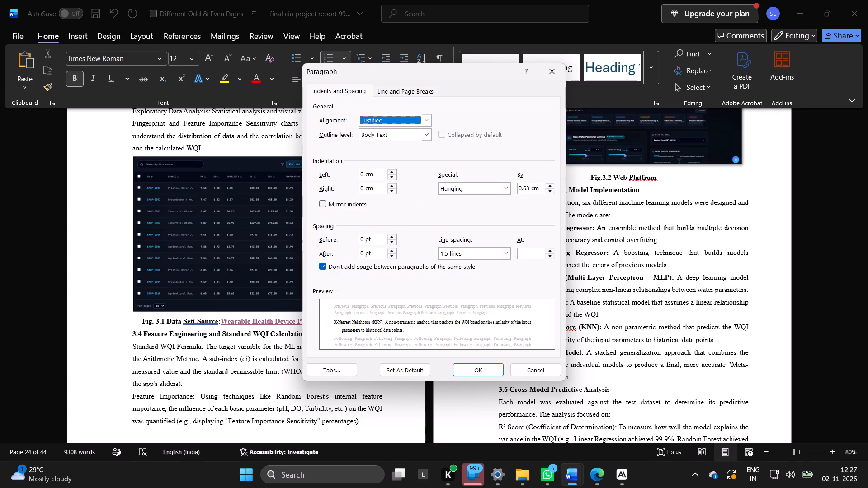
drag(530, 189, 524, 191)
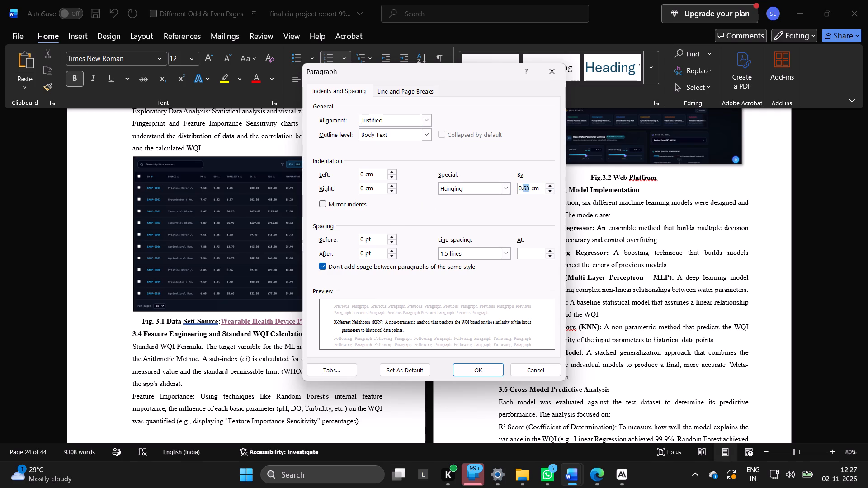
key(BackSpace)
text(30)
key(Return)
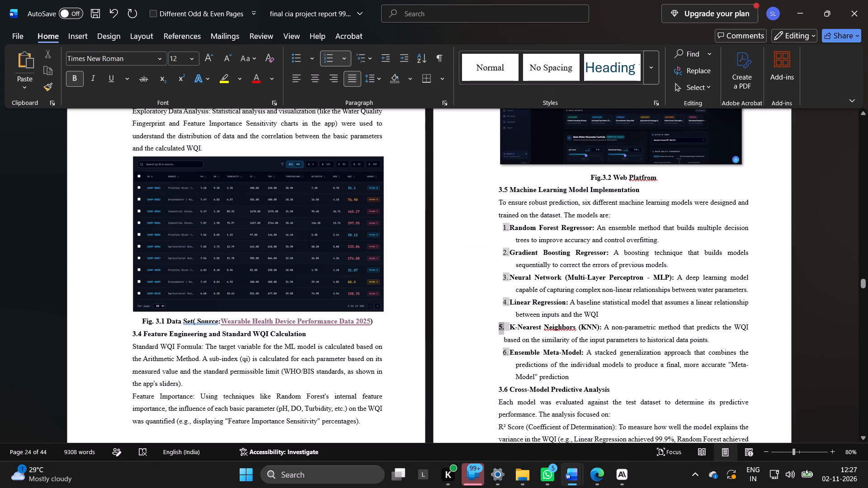
Make the list number before "K-Nearest Neighbors (KNN)" non-bold, like the other numbers in the section 3.5 list.
click(506, 330)
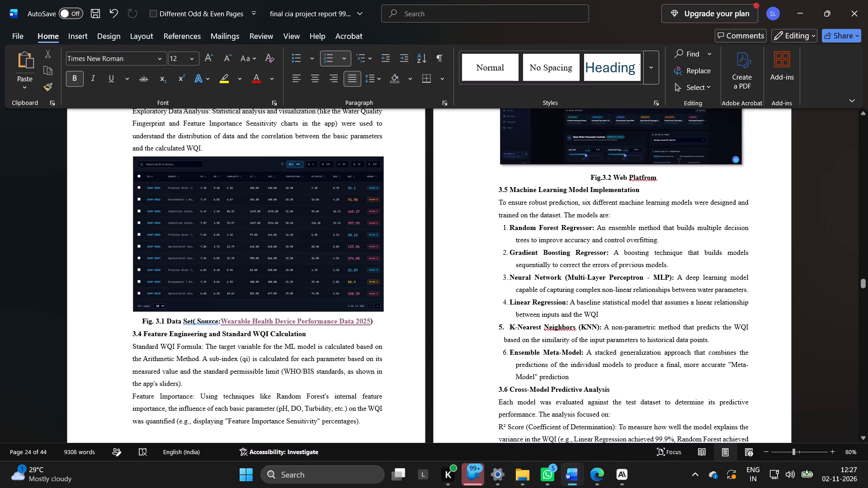
drag(506, 330, 491, 330)
click(495, 330)
drag(507, 326, 477, 328)
double_click(500, 330)
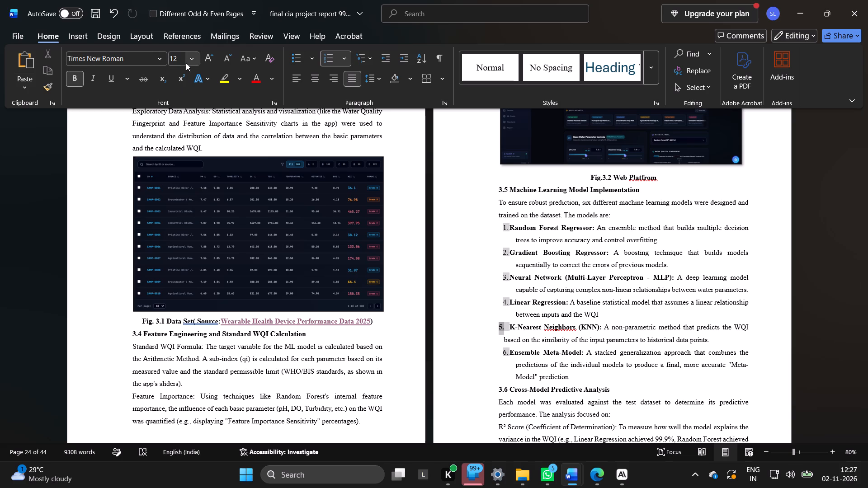
click(72, 83)
click(72, 83)
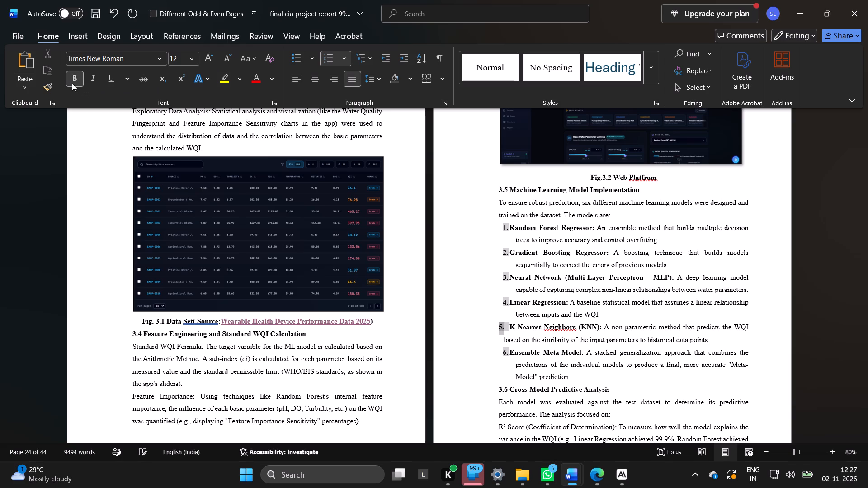
click(72, 83)
click(72, 83)
click(72, 83)
click(475, 276)
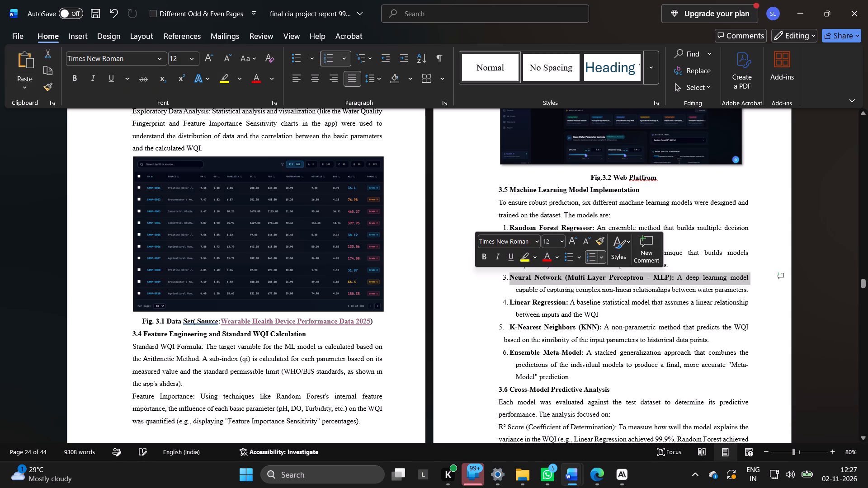
Restart the list numbering at 1 from the "K-Nearest Neighbors (KNN)" item in section 3.5.
click(507, 328)
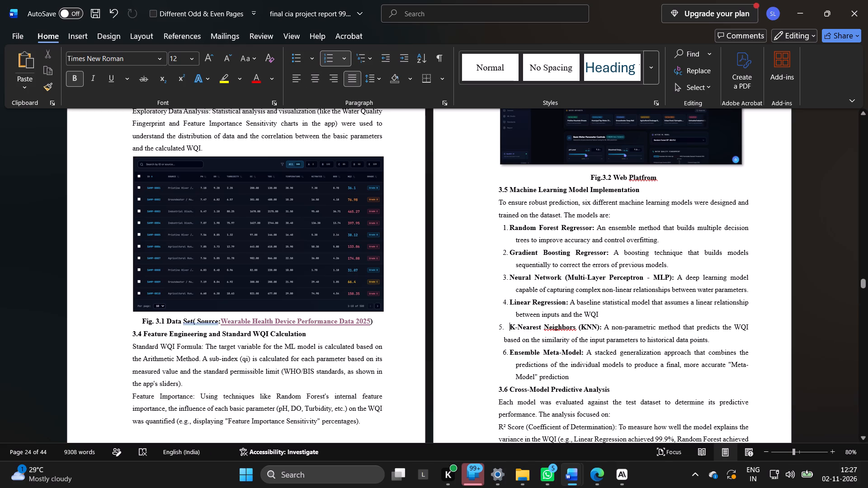
drag(505, 326, 493, 328)
double_click(499, 328)
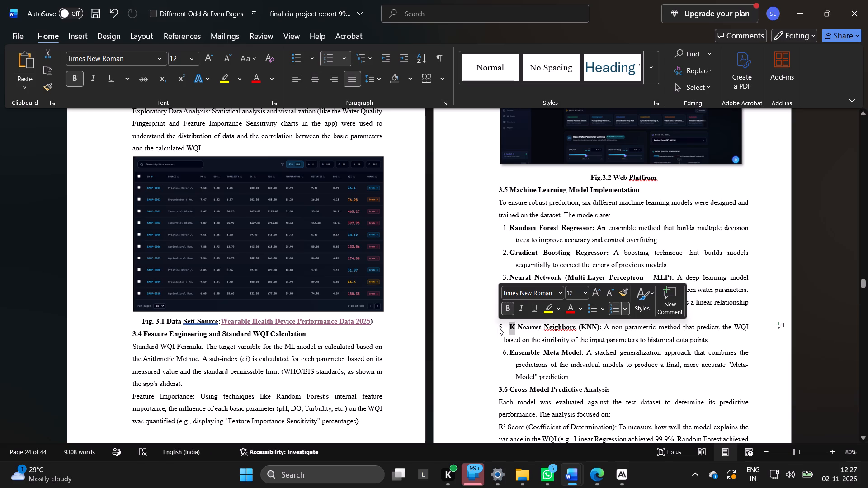
double_click(500, 328)
double_click(500, 328)
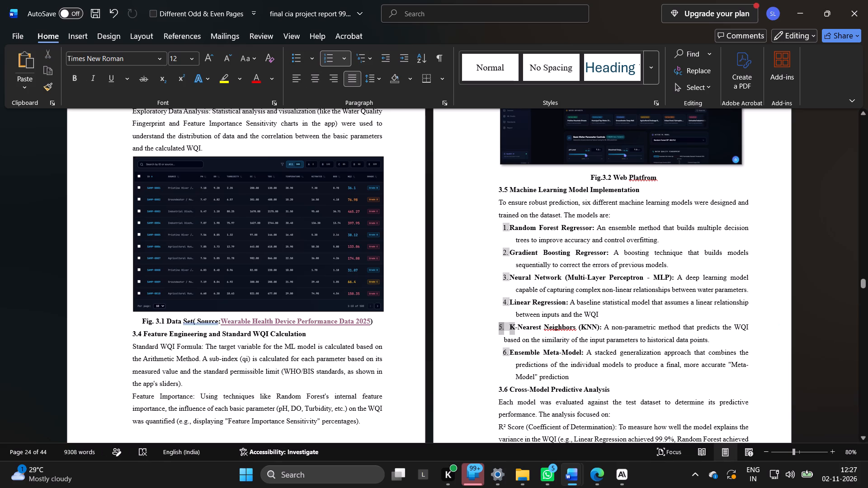
click(500, 328)
right_click(500, 328)
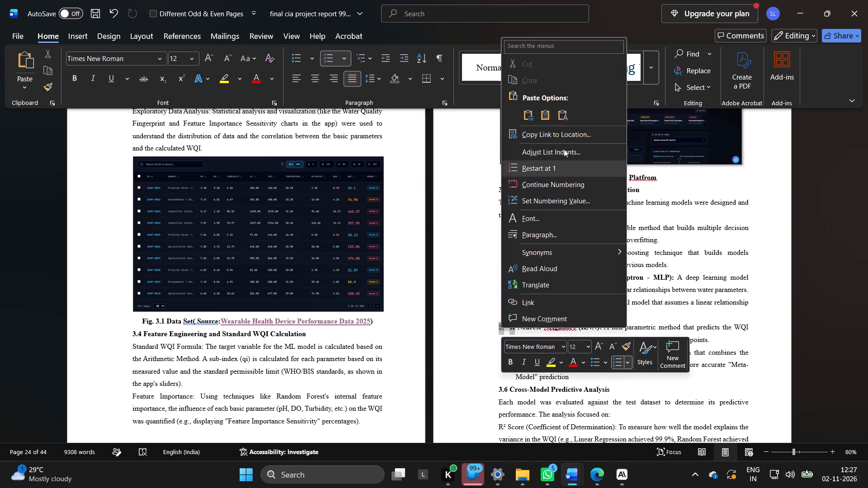
click(552, 170)
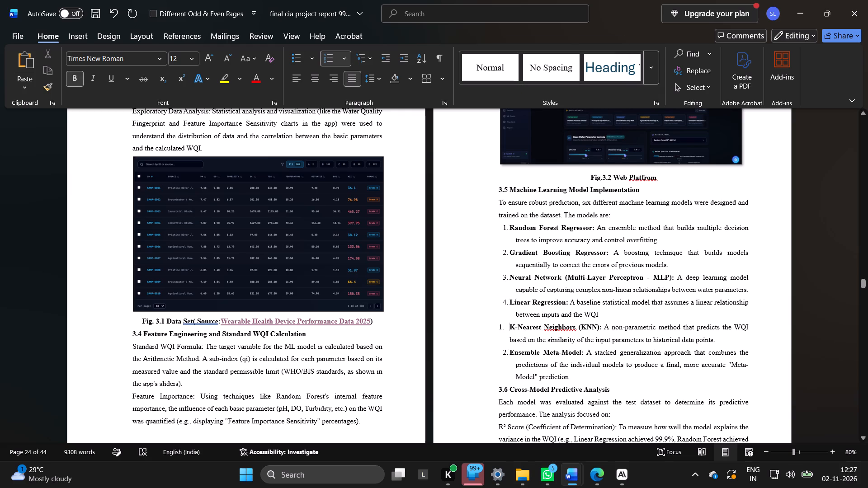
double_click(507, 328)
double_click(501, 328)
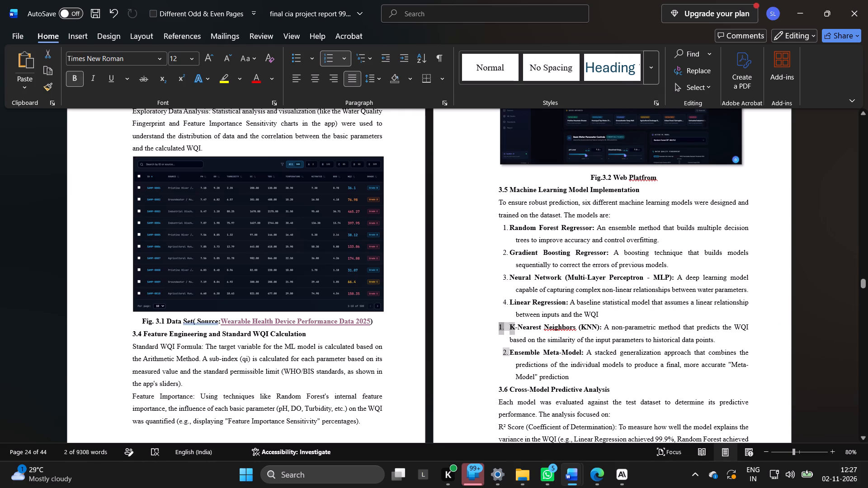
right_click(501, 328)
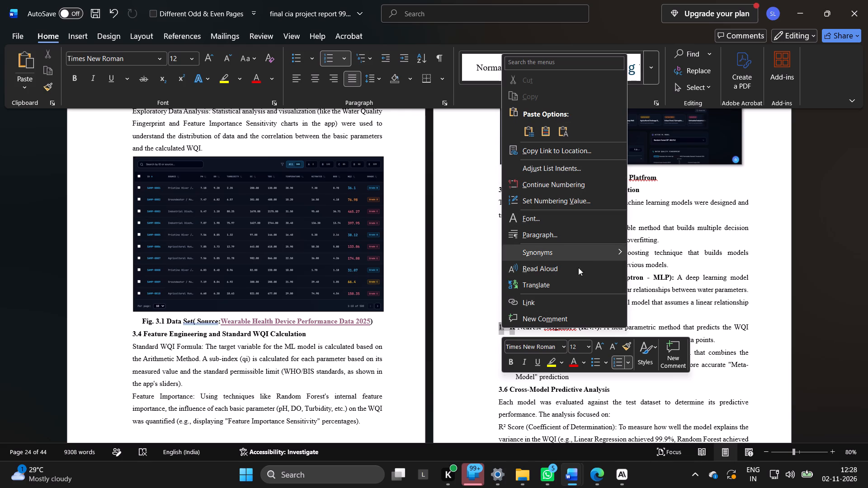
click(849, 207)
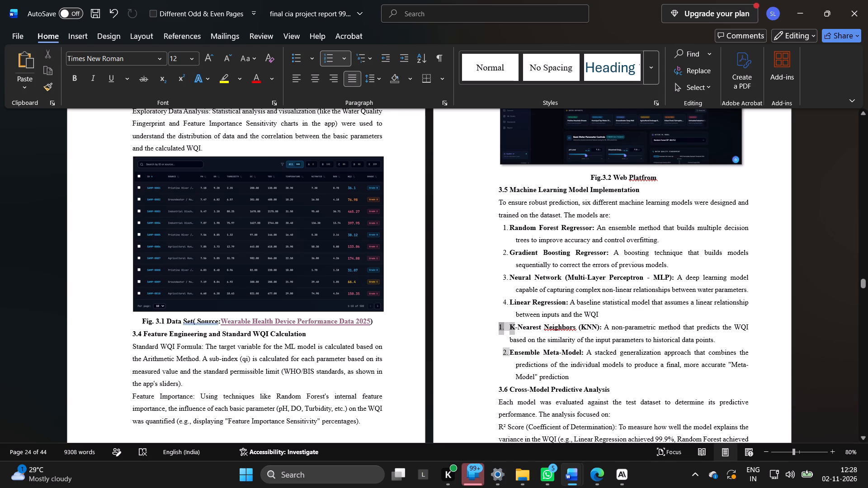
Set the left indent to 0 and the hanging indent to 0.3 cm for all six model list items in section 3.5.
drag(499, 227, 520, 357)
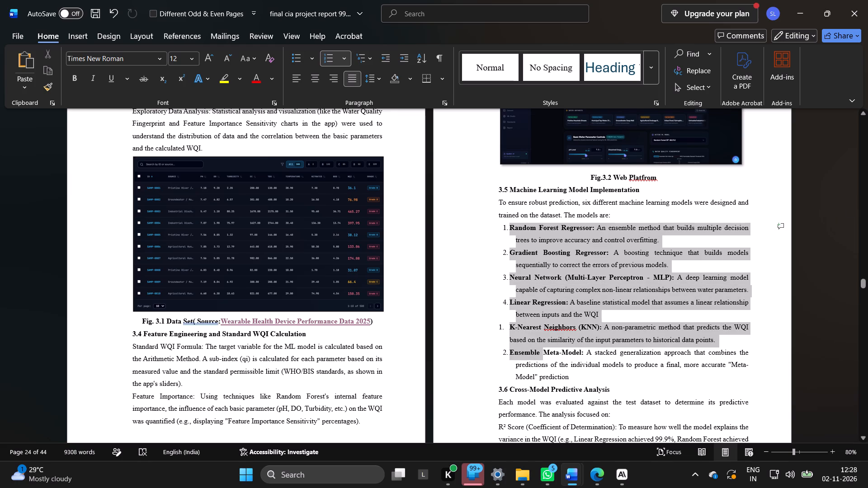
drag(520, 357, 572, 377)
right_click(538, 305)
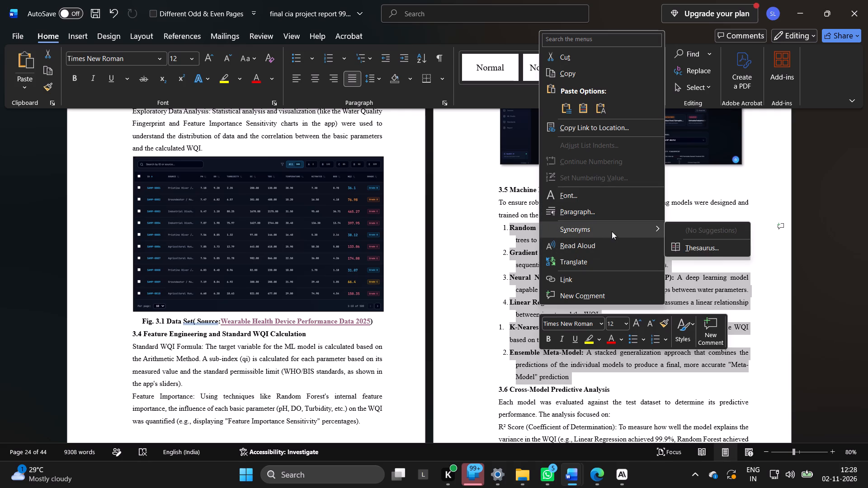
click(613, 213)
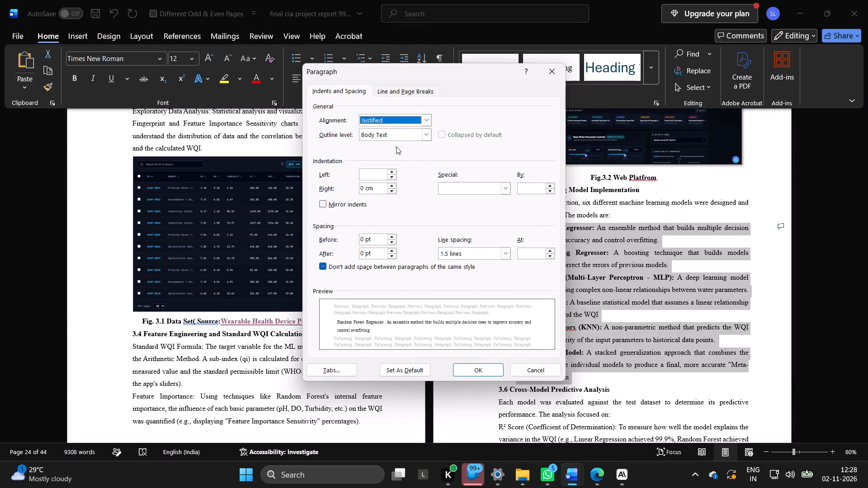
click(364, 172)
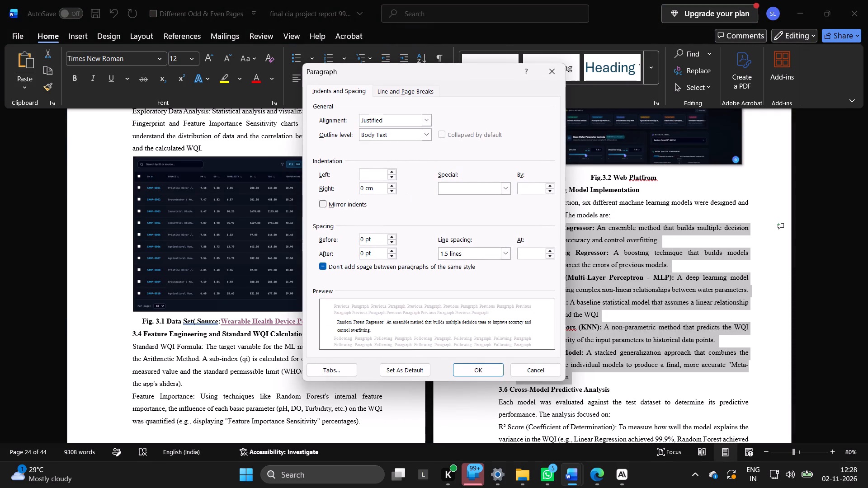
key(0)
click(500, 189)
click(481, 213)
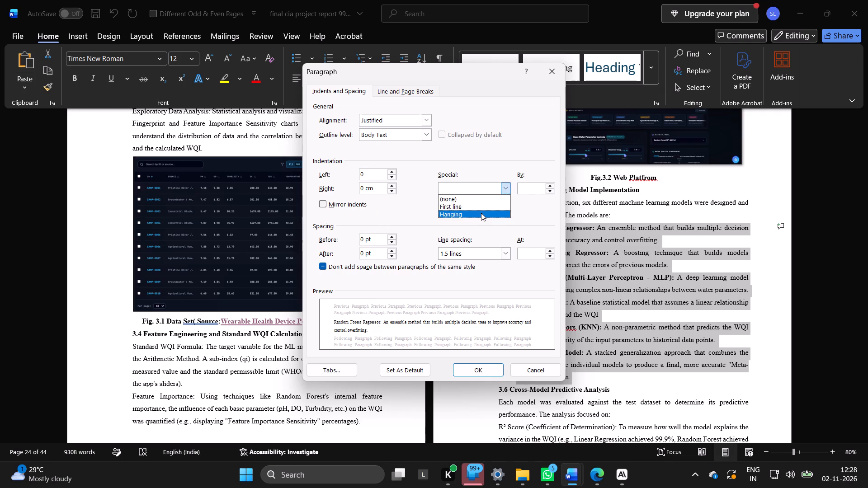
click(525, 188)
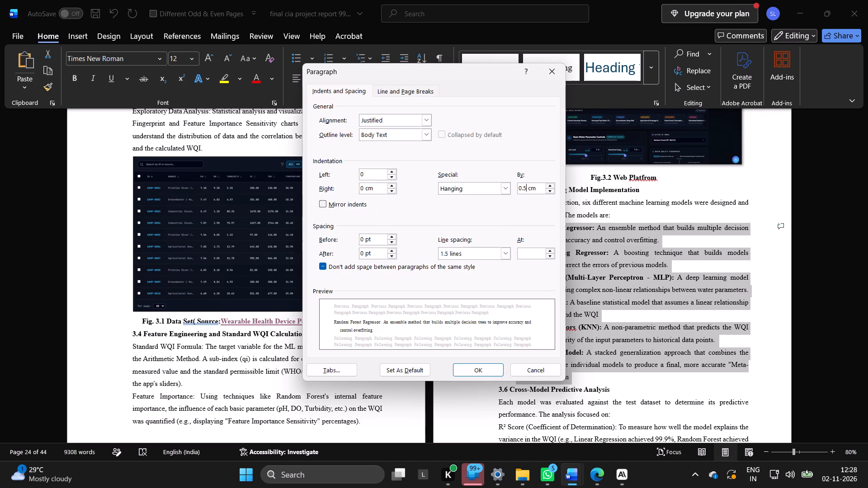
key(BackSpace)
key(3)
click(483, 371)
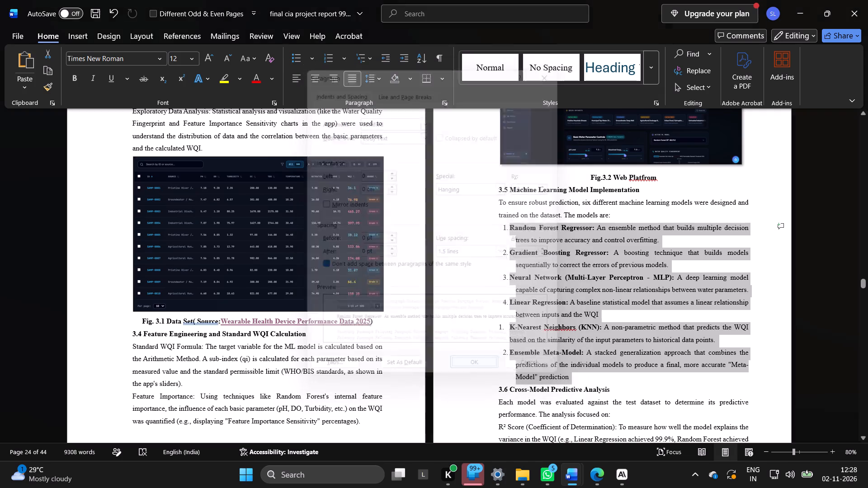
click(454, 318)
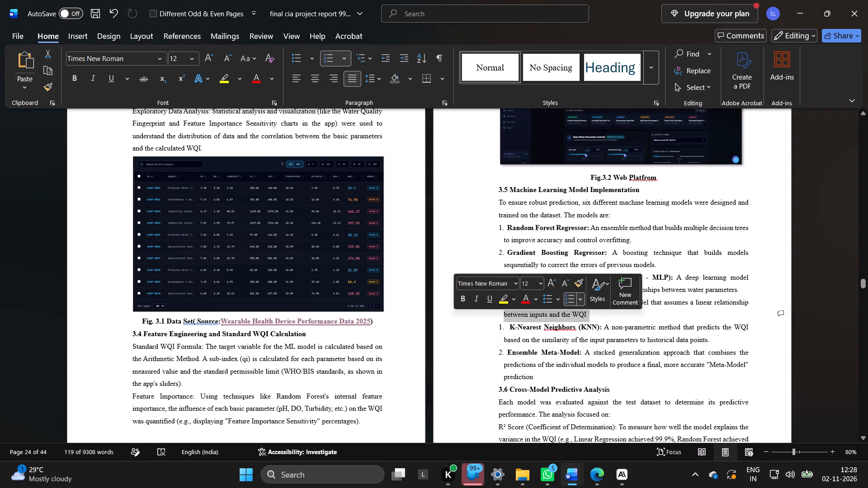
click(514, 347)
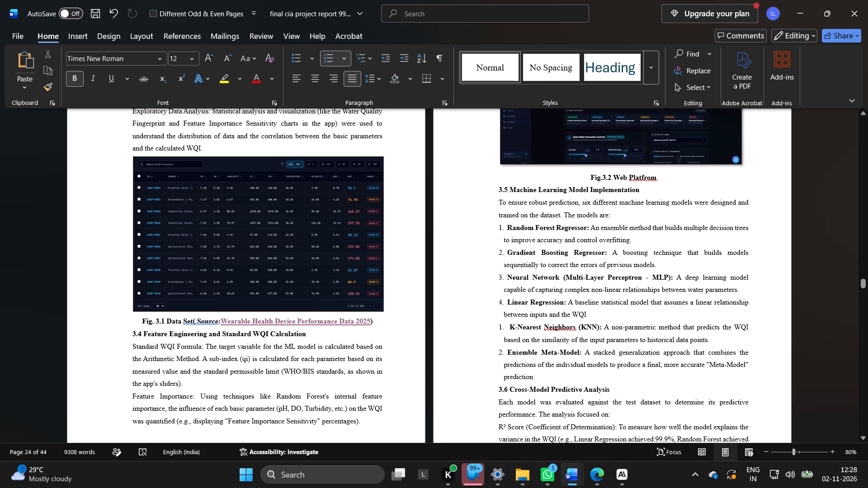
Set the numbering value of the "K-Nearest Neighbors (KNN)" list item in section 3.5 to 5.
double_click(501, 330)
right_click(501, 330)
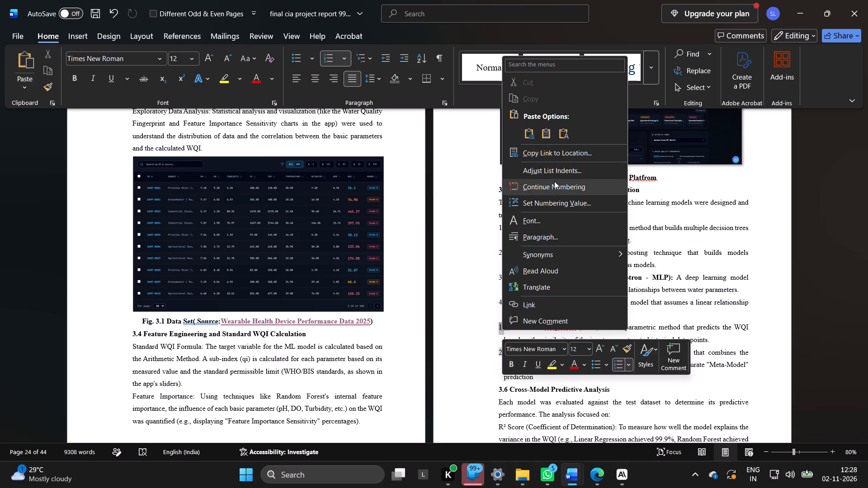
click(558, 201)
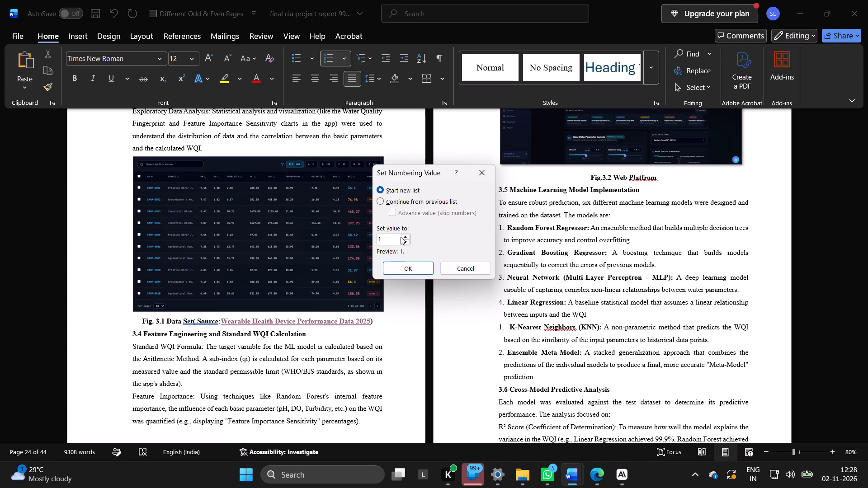
key(5)
click(387, 239)
key(BackSpace)
key(BackSpace)
key(5)
key(Return)
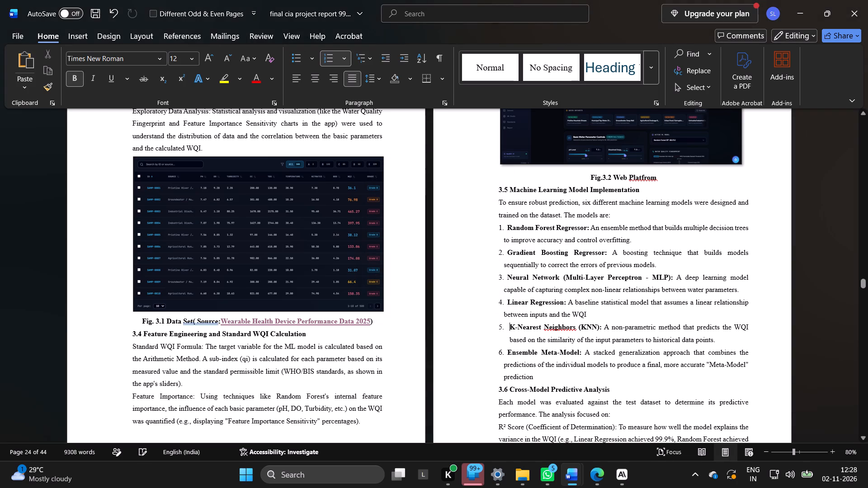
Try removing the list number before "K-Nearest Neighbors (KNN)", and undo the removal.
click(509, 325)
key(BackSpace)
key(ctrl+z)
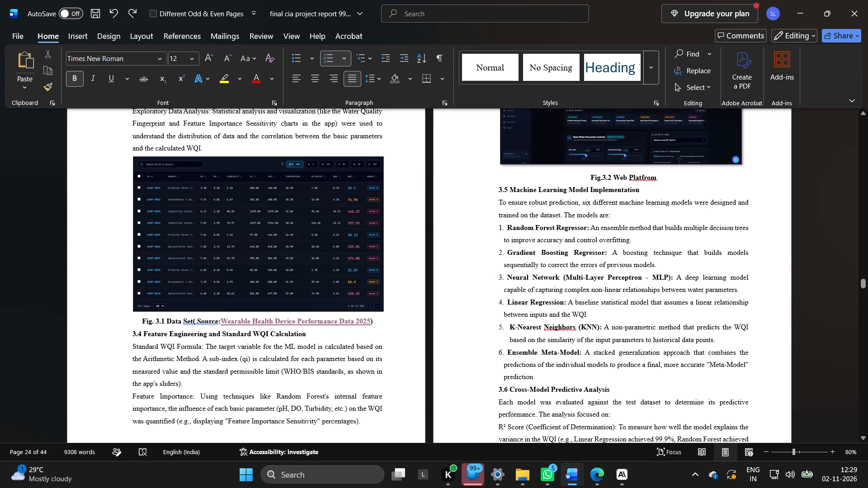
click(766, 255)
Check the layout of the remaining report pages, from section 3.5 through the code outputs and conclusions to the references.
scroll(548, 357, down, 1)
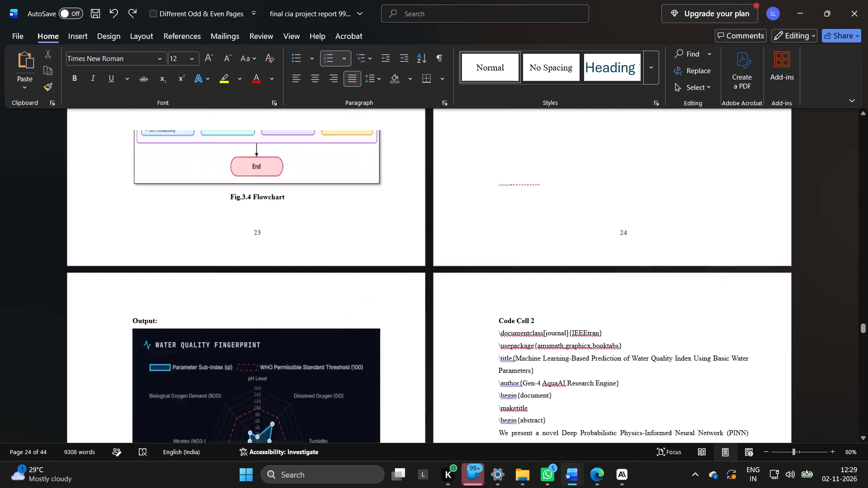
scroll(548, 357, down, 2)
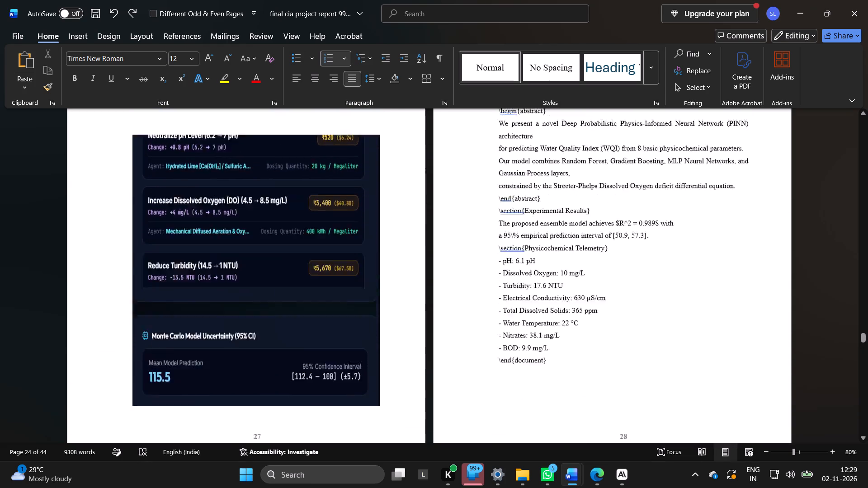
scroll(548, 357, down, 2)
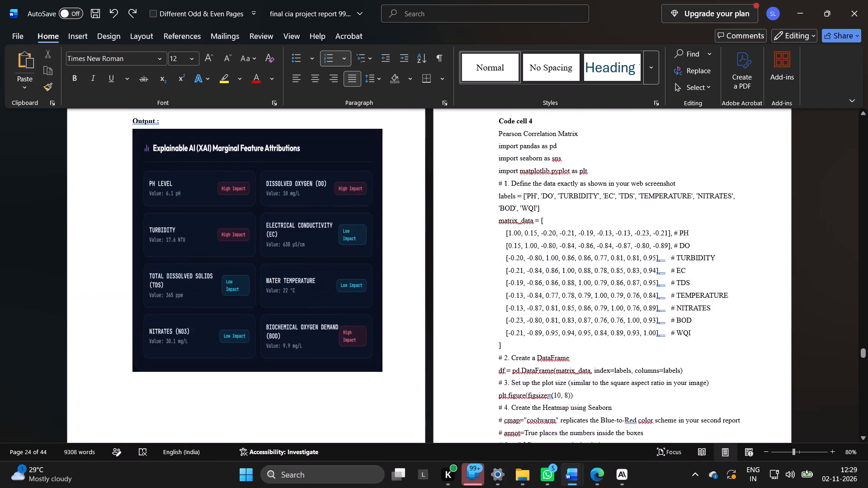
scroll(548, 357, down, 1)
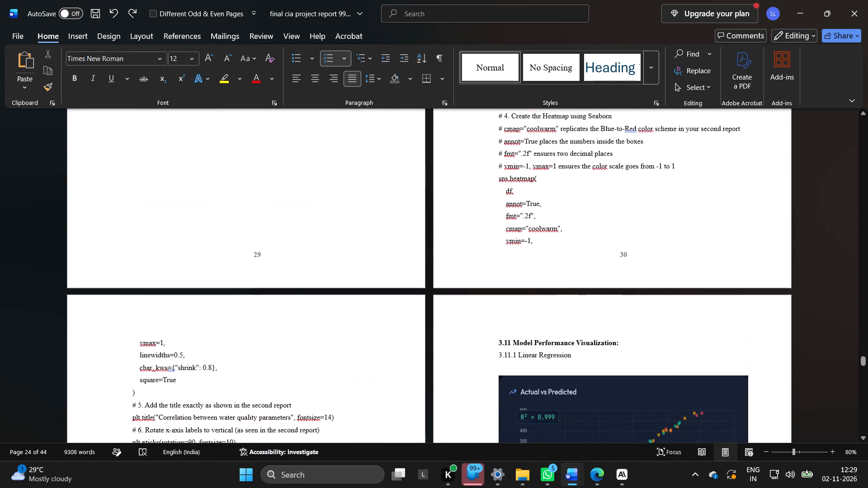
scroll(548, 357, down, 1)
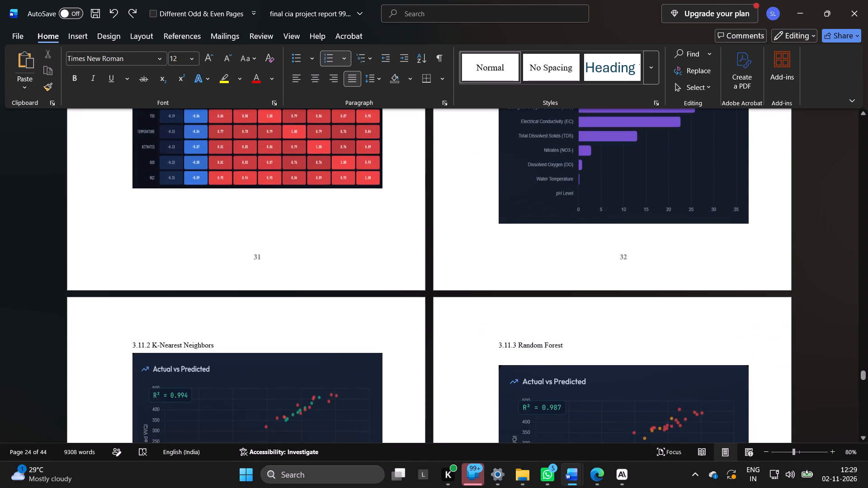
scroll(548, 357, down, 2)
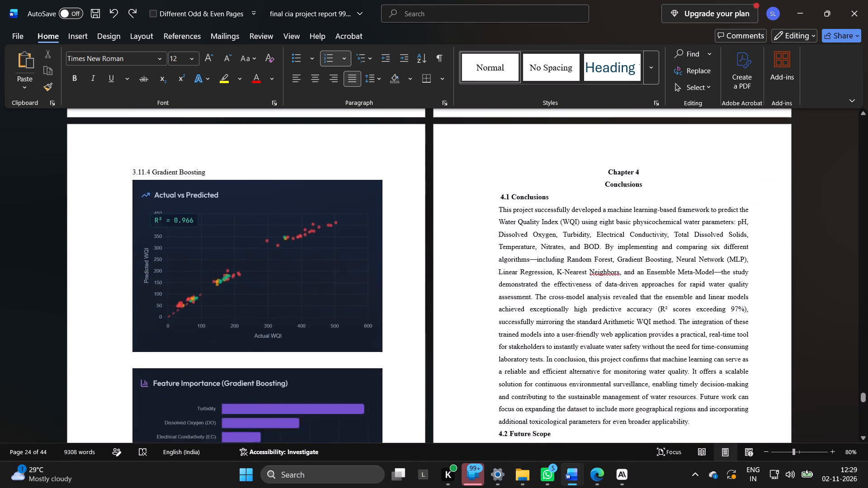
scroll(548, 357, down, 1)
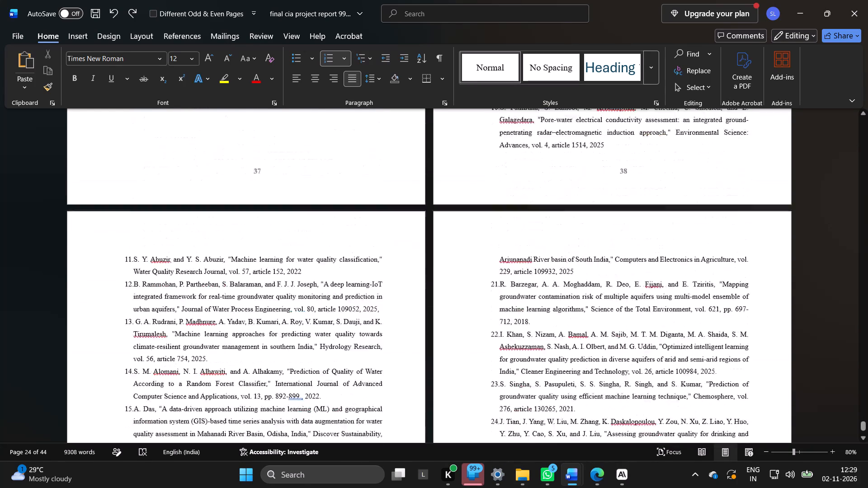
scroll(548, 357, down, 1)
Save the report.
key(ctrl+s)
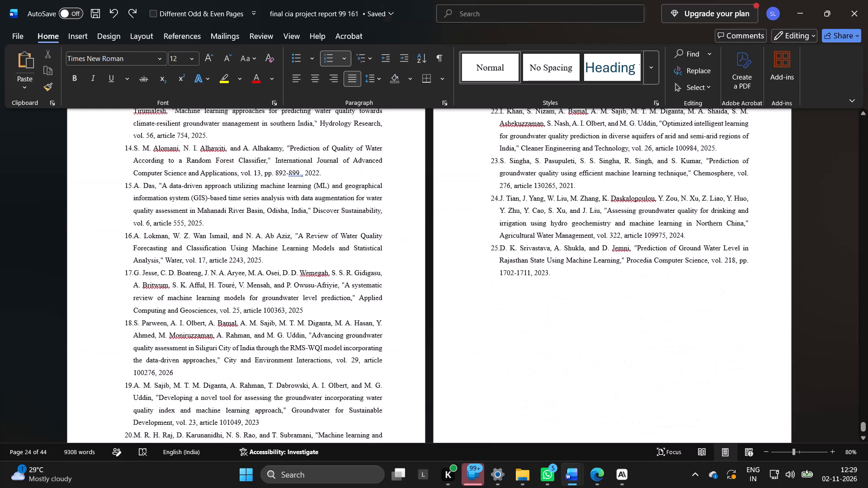
Examine the layout of the reference list and the section 4.2 Future Scope pages before it.
scroll(544, 345, down, 1)
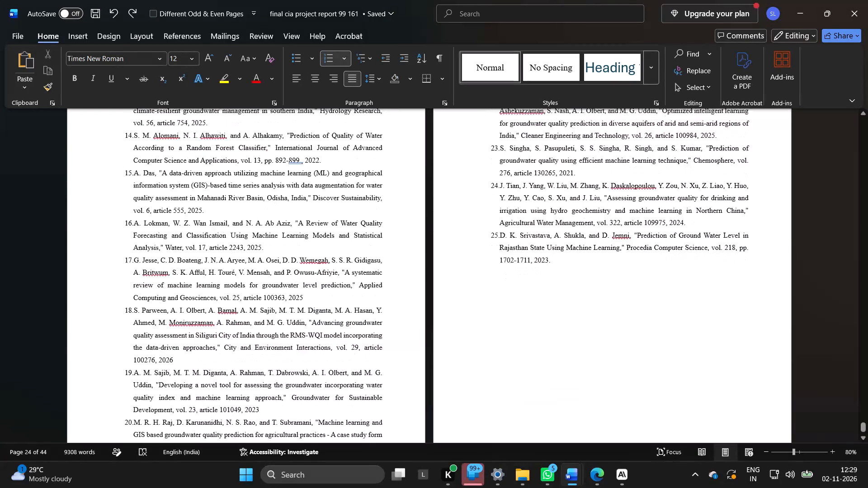
scroll(544, 345, down, 8)
scroll(545, 345, up, 2)
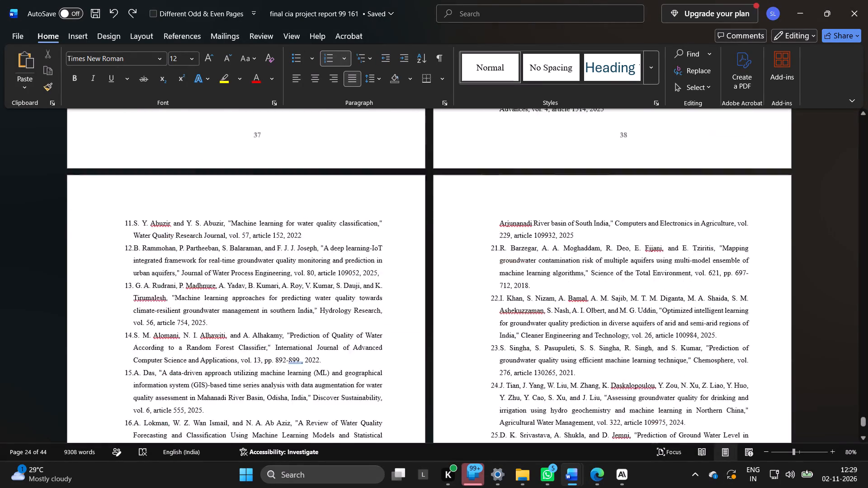
scroll(545, 345, up, 2)
scroll(545, 345, down, 4)
scroll(545, 345, up, 3)
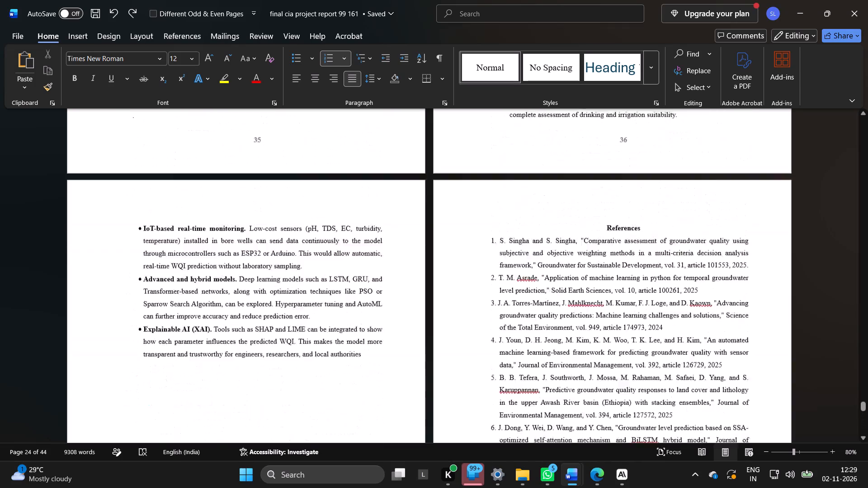
scroll(545, 345, down, 3)
scroll(545, 345, up, 2)
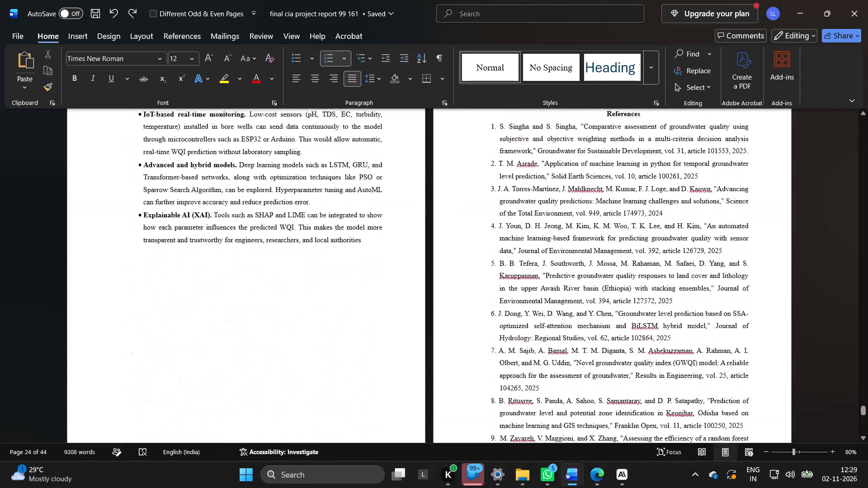
scroll(545, 345, up, 1)
scroll(545, 345, down, 1)
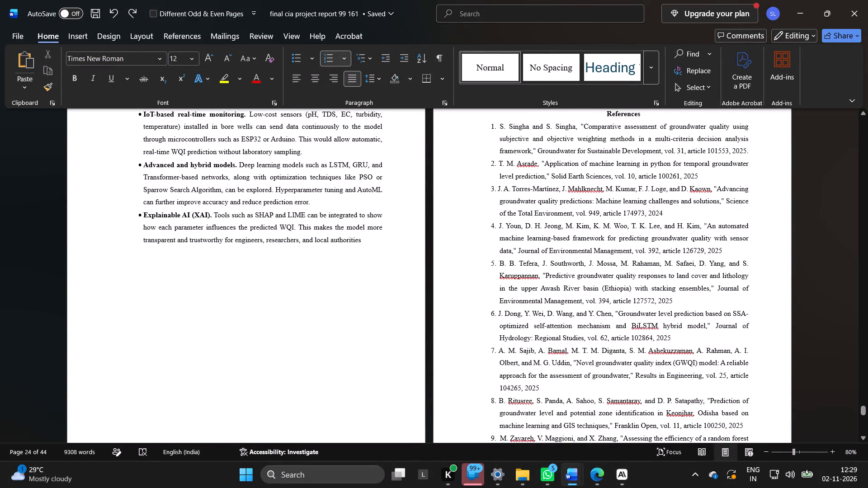
scroll(748, 175, up, 1)
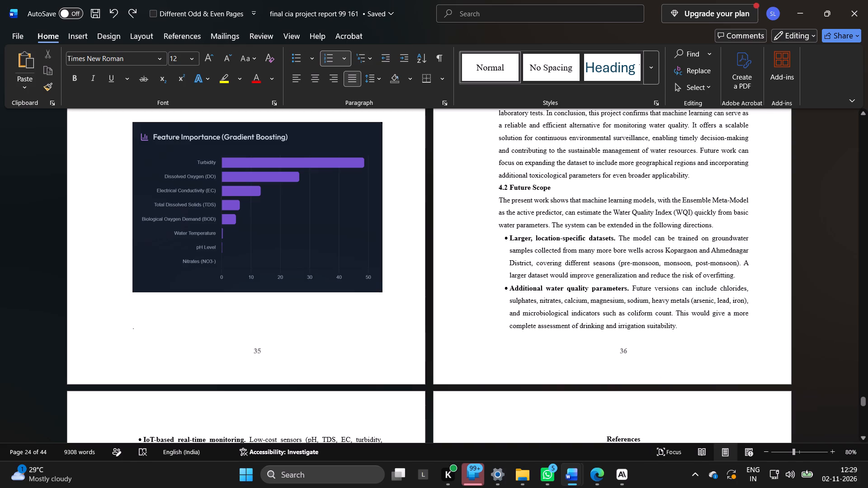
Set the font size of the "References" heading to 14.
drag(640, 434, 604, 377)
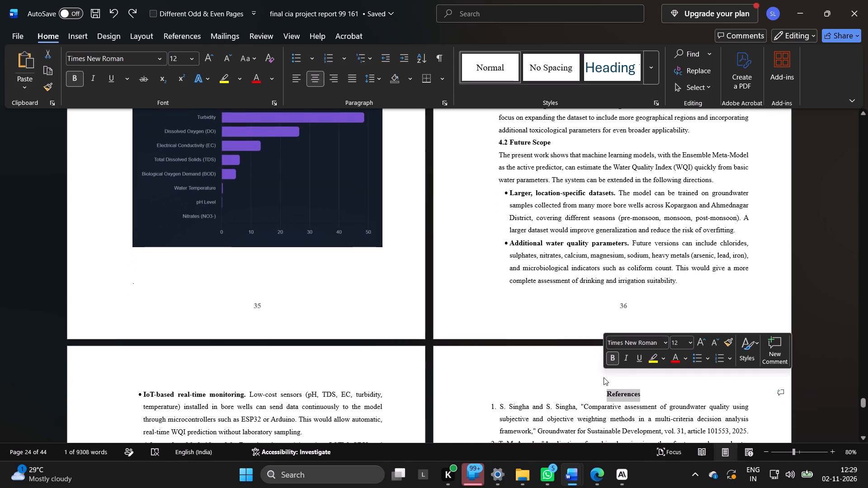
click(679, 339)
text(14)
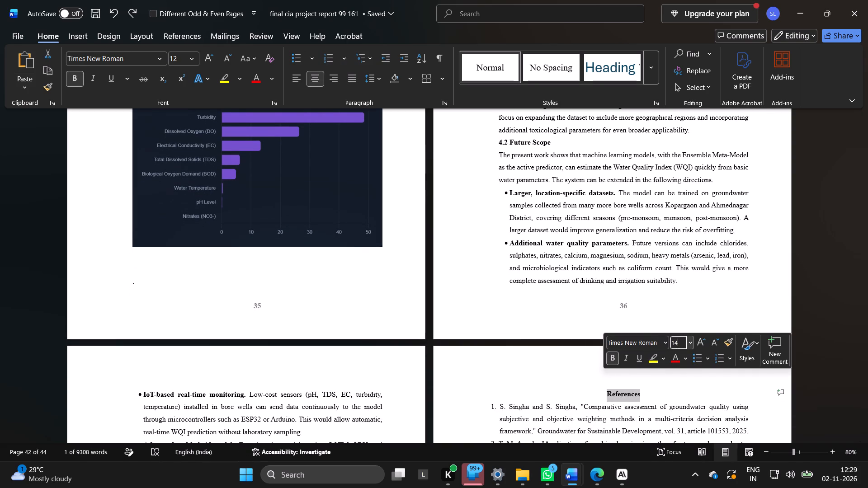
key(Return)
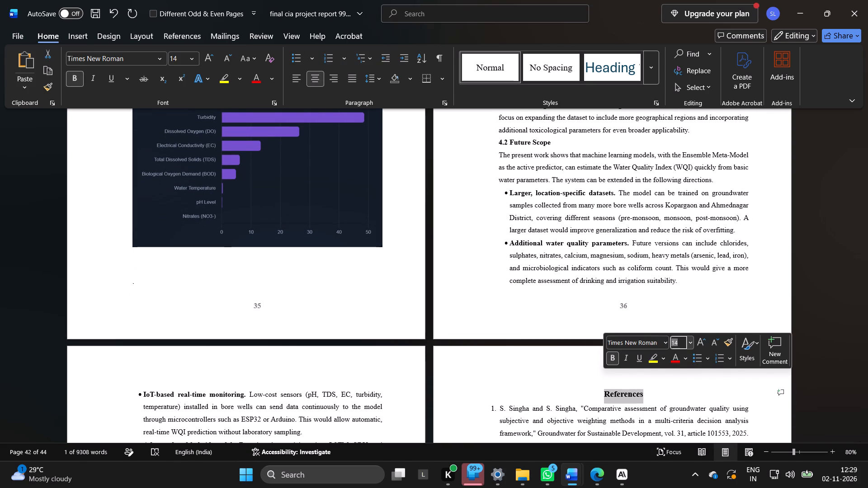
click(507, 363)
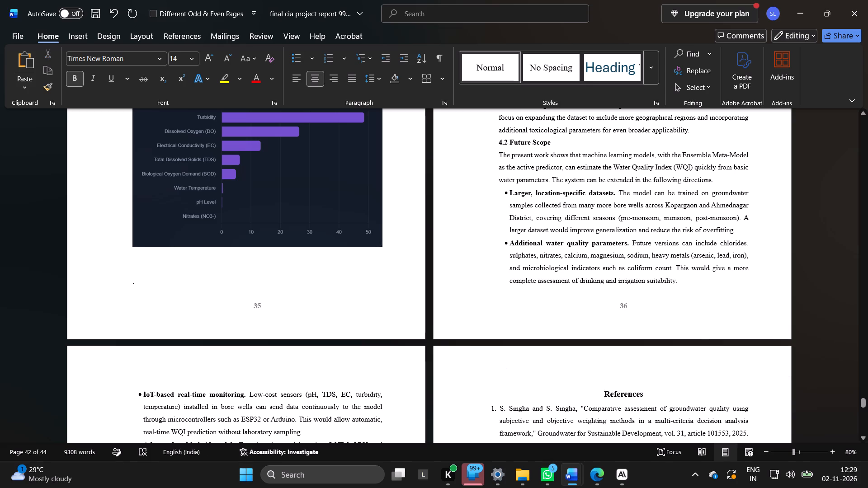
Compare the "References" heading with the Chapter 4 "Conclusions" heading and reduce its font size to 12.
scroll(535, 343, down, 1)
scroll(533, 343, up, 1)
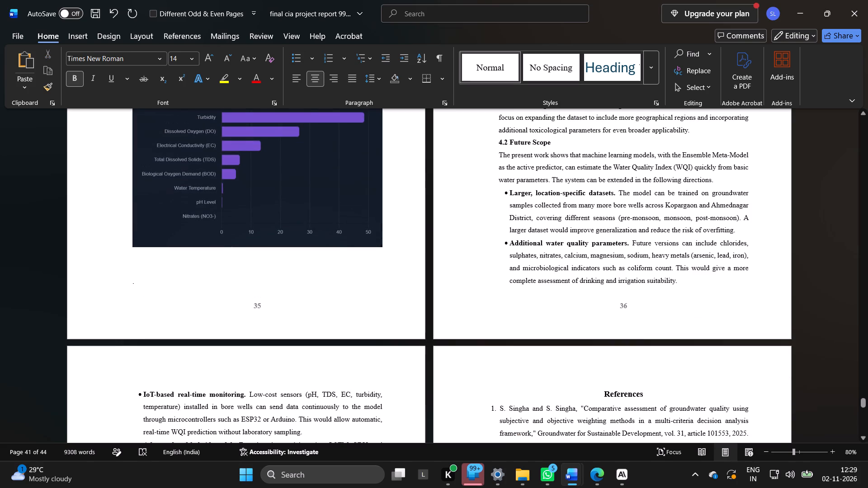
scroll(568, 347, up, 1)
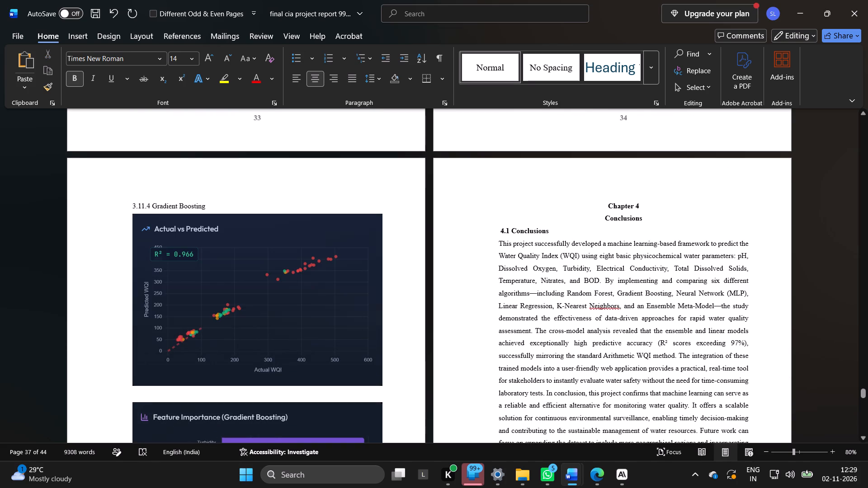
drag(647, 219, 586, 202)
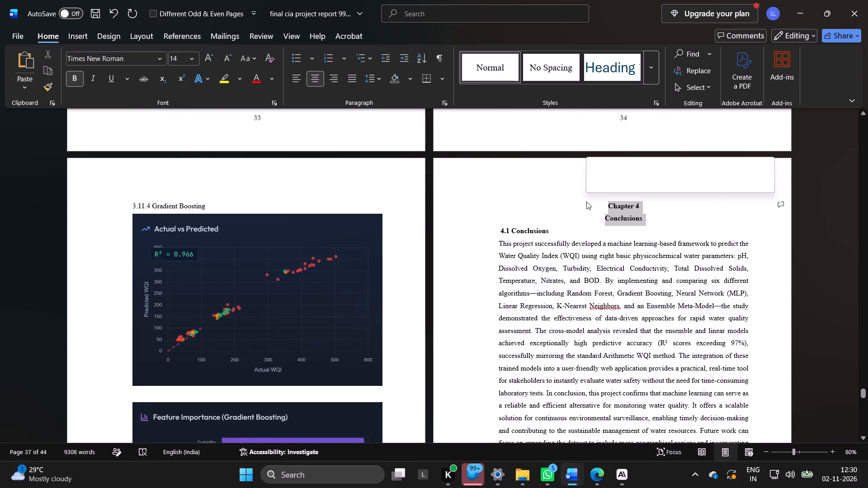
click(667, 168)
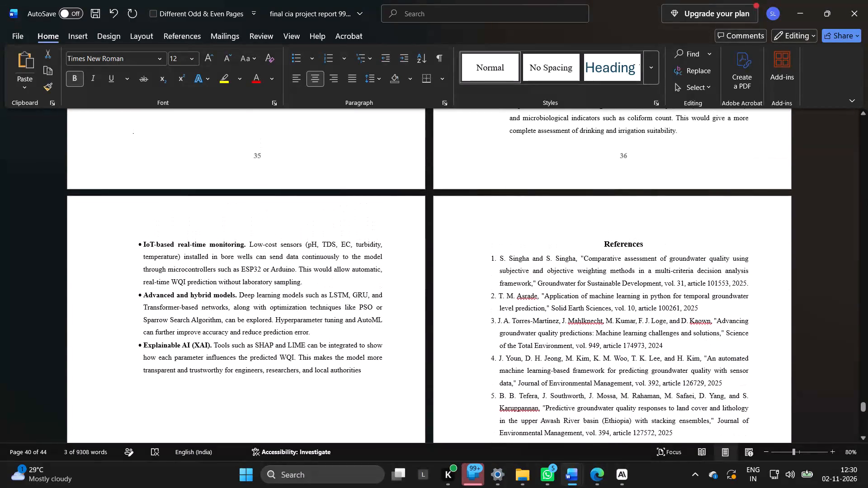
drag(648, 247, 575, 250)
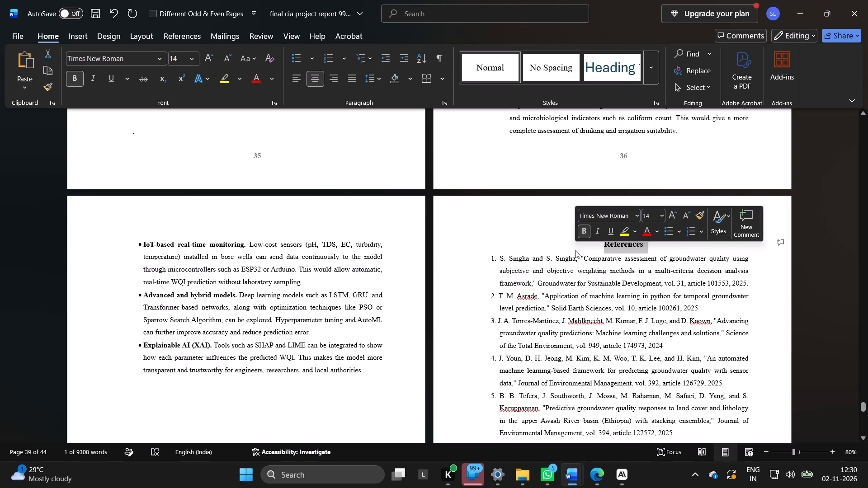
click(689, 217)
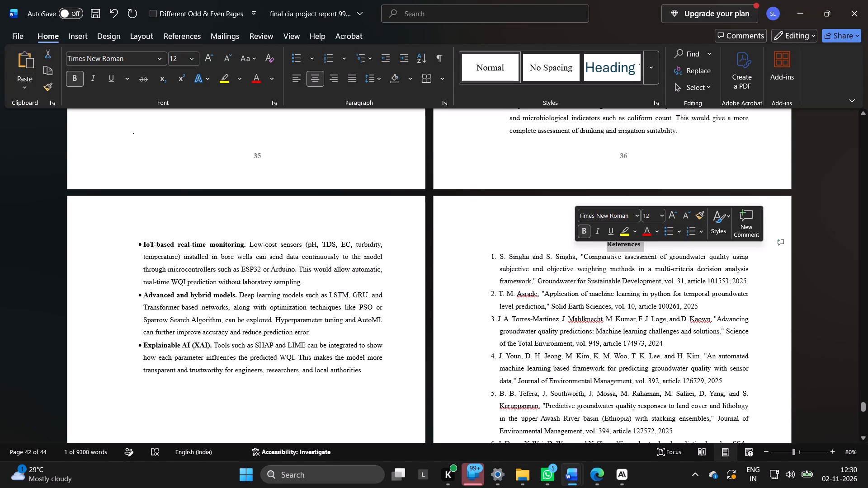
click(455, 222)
Examine the front pages of the report: Acknowledgement, Contents, Abstract and List of Figures.
scroll(455, 222, up, 2)
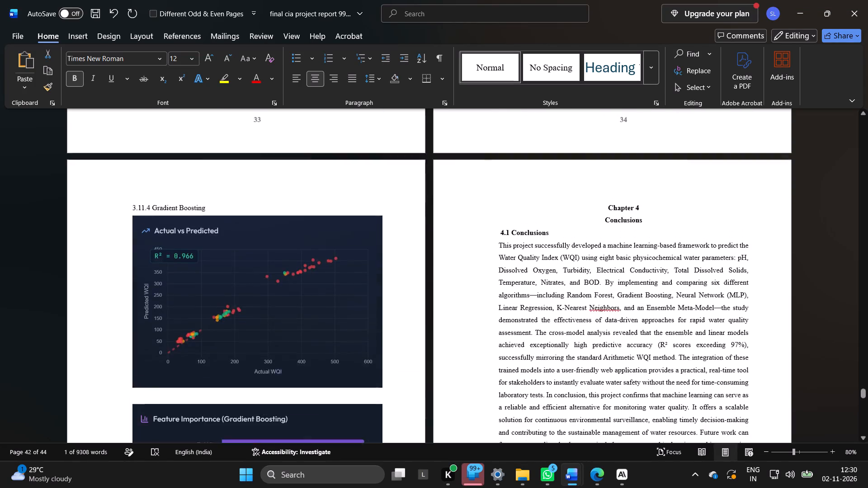
scroll(455, 222, up, 3)
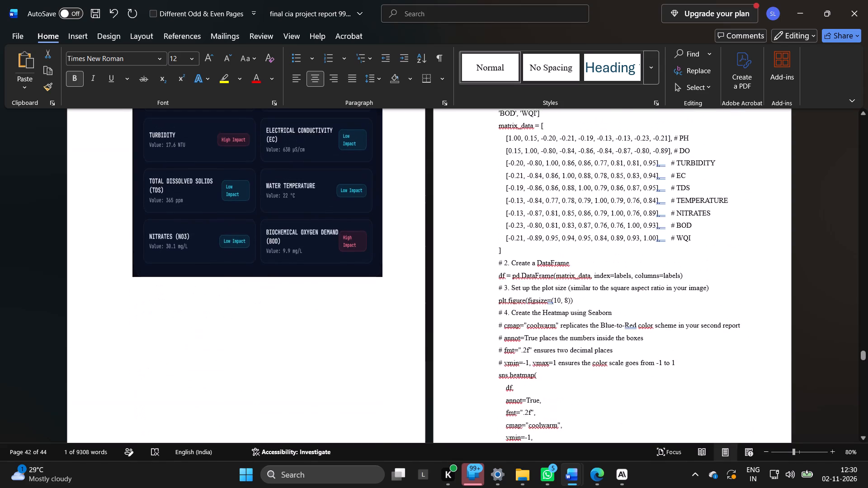
scroll(455, 222, up, 7)
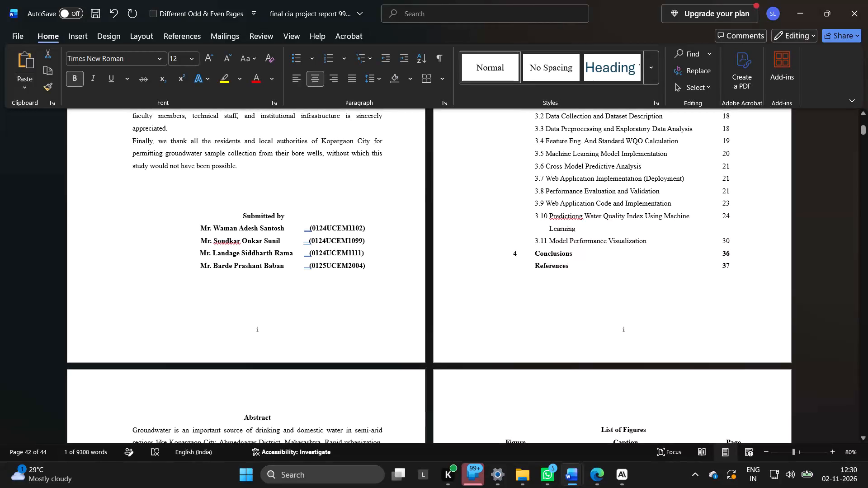
click(375, 234)
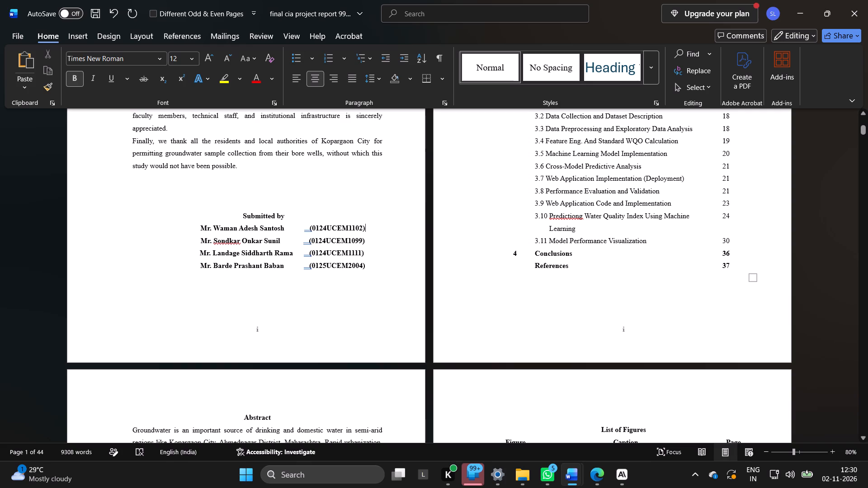
scroll(639, 334, up, 2)
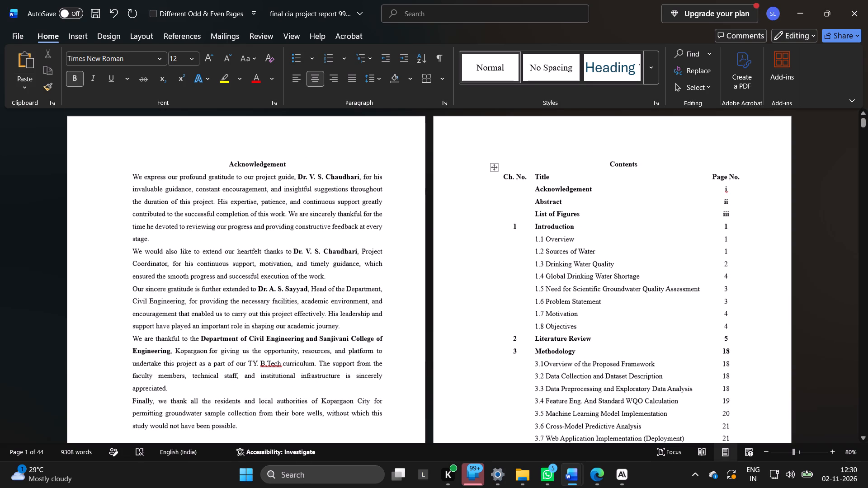
scroll(652, 203, down, 1)
scroll(652, 203, up, 1)
scroll(571, 375, down, 1)
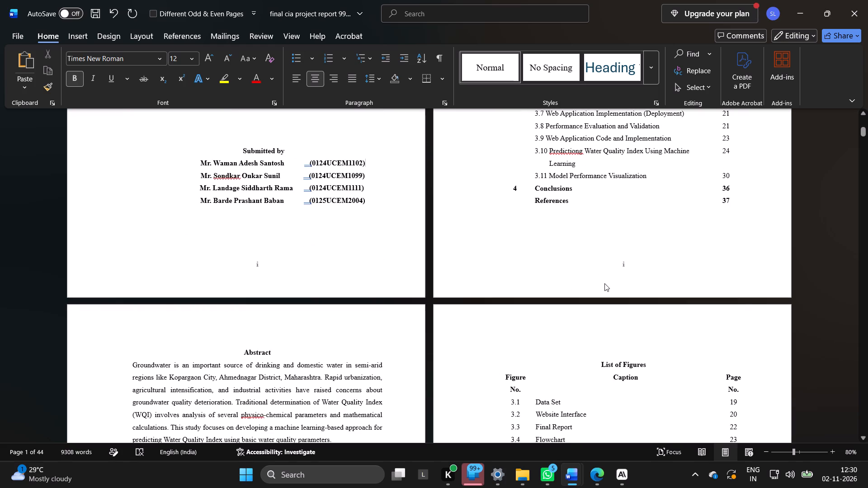
scroll(604, 283, down, 2)
scroll(604, 283, up, 2)
scroll(604, 283, down, 1)
scroll(585, 175, up, 1)
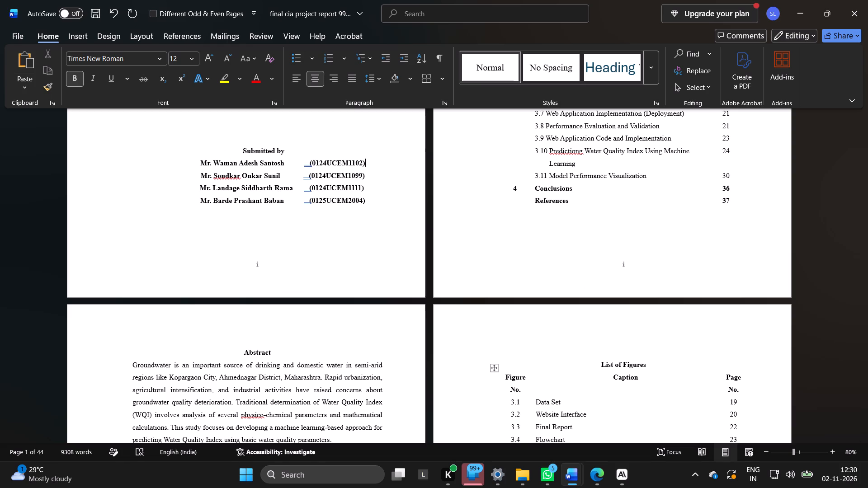
scroll(577, 374, down, 1)
scroll(577, 373, up, 1)
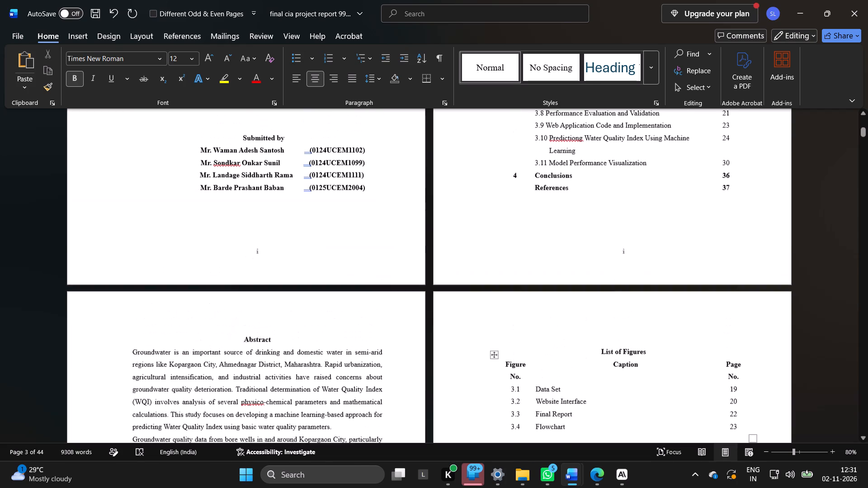
Split the Fig. 3.1 Data Set caption so that its bracketed source starts on a separate line.
scroll(524, 379, down, 6)
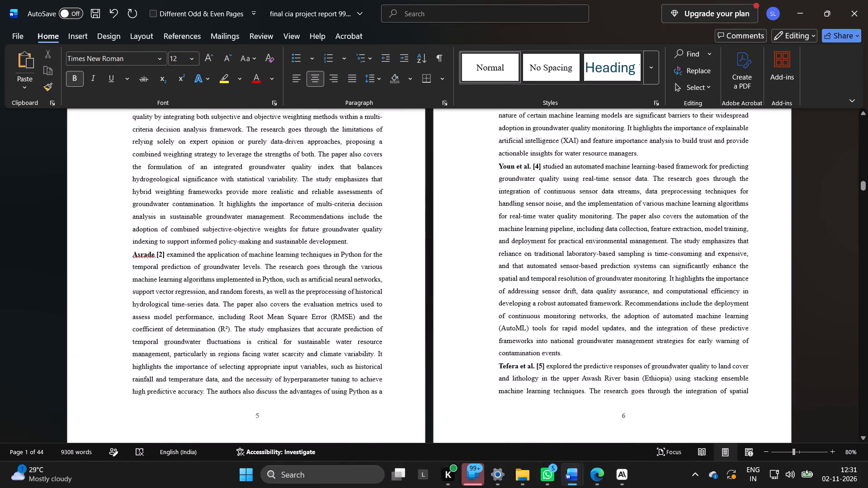
scroll(494, 369, down, 5)
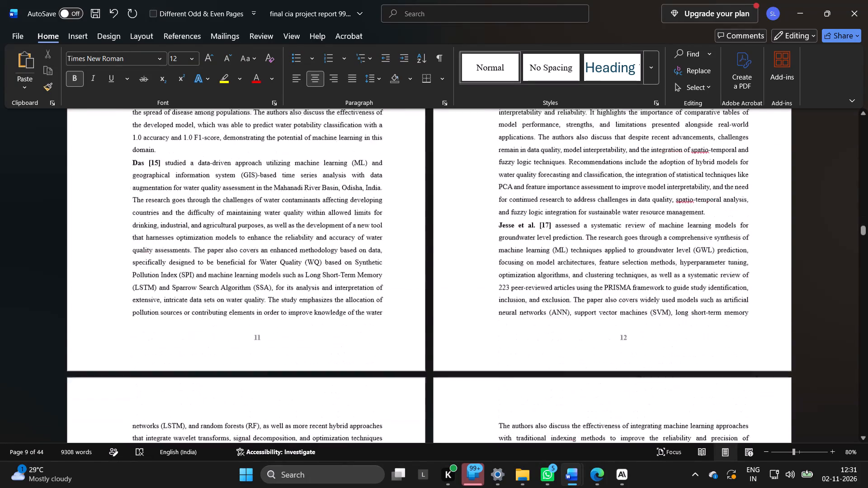
scroll(494, 369, down, 2)
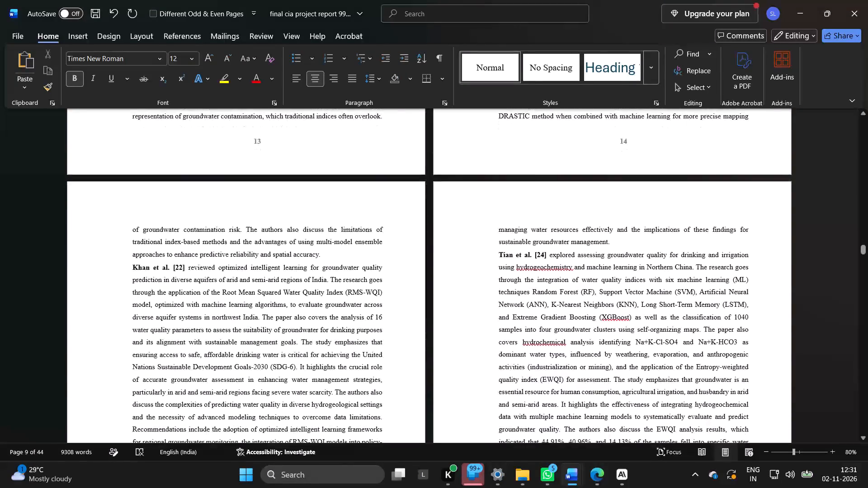
scroll(494, 369, down, 4)
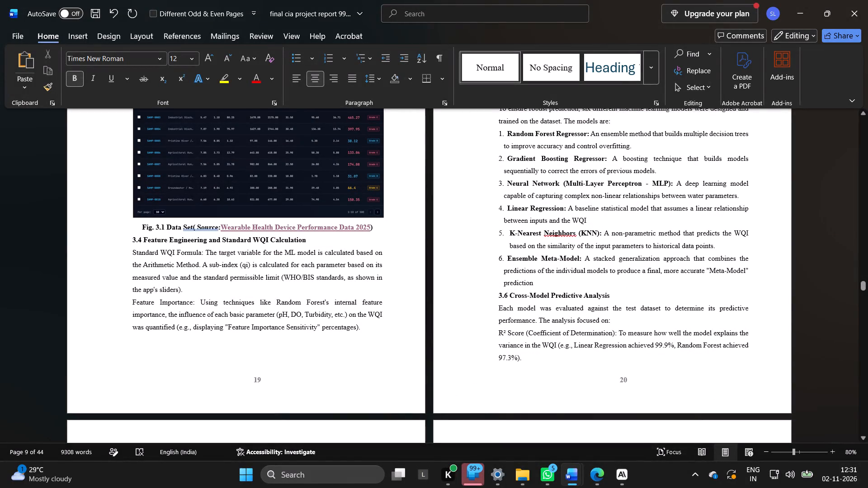
click(193, 226)
key(Return)
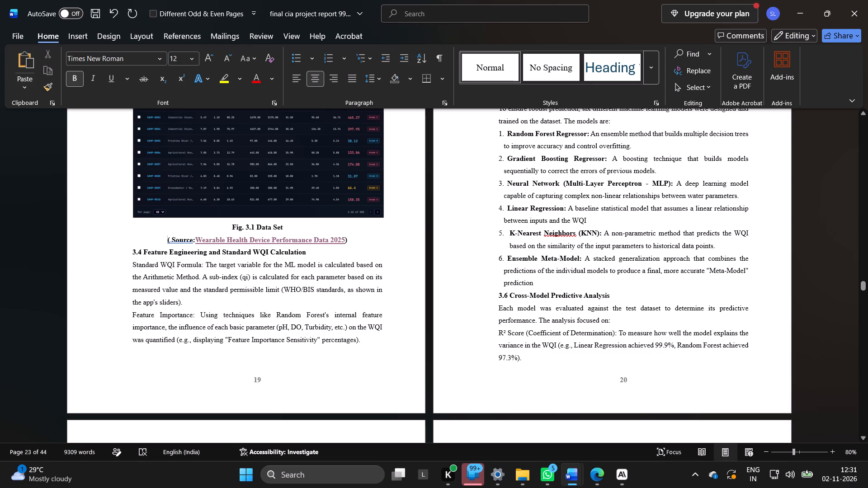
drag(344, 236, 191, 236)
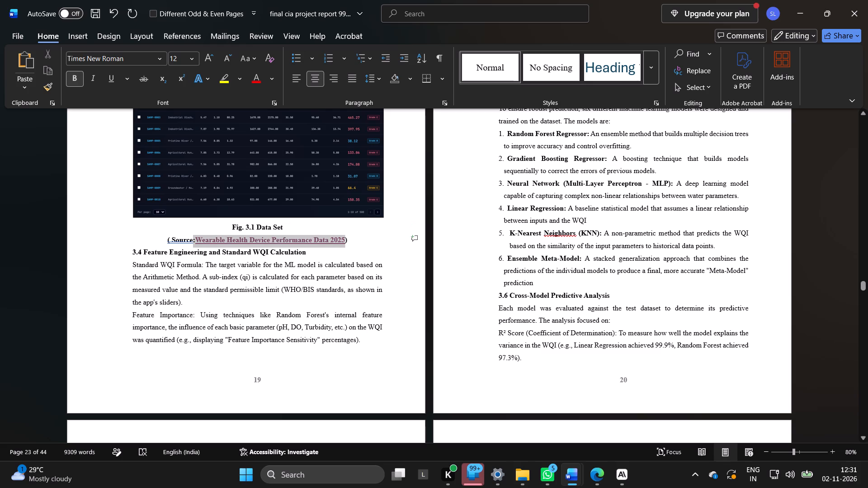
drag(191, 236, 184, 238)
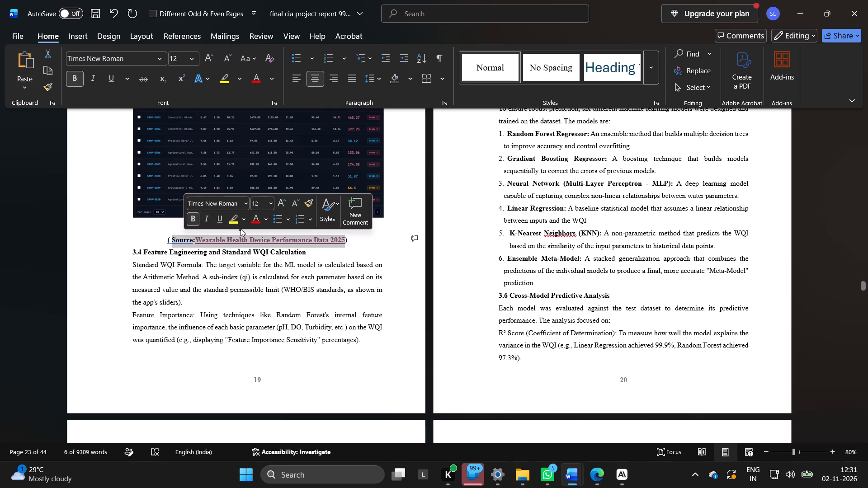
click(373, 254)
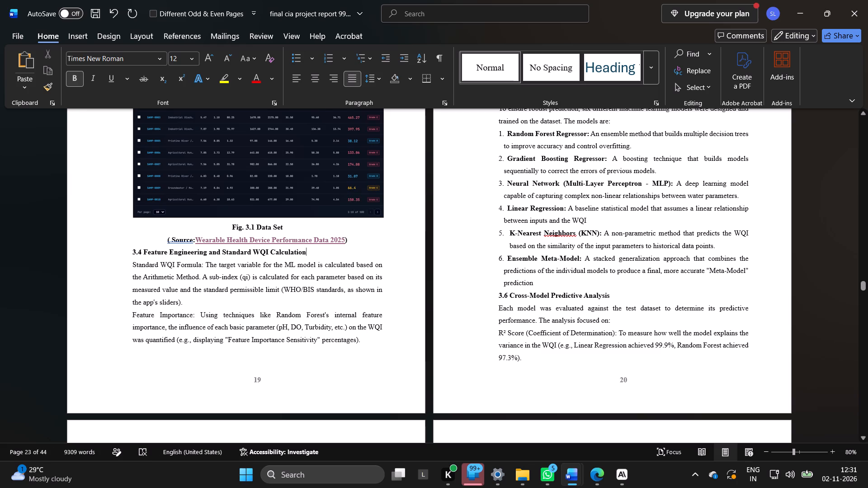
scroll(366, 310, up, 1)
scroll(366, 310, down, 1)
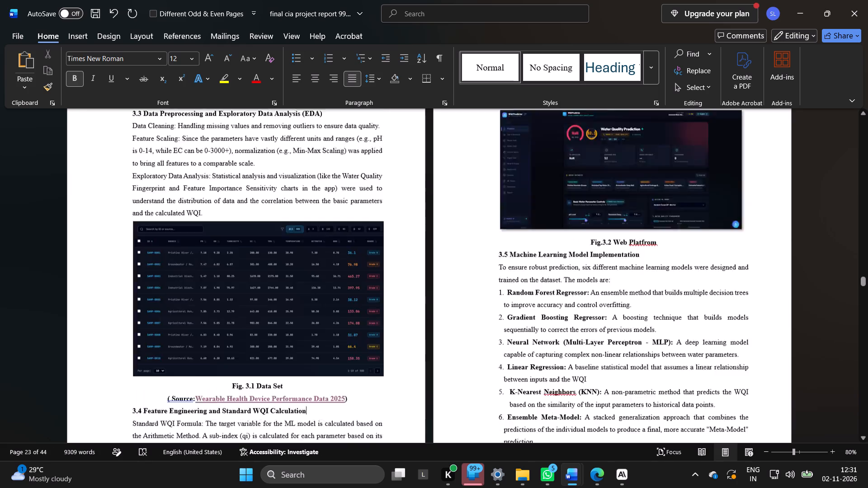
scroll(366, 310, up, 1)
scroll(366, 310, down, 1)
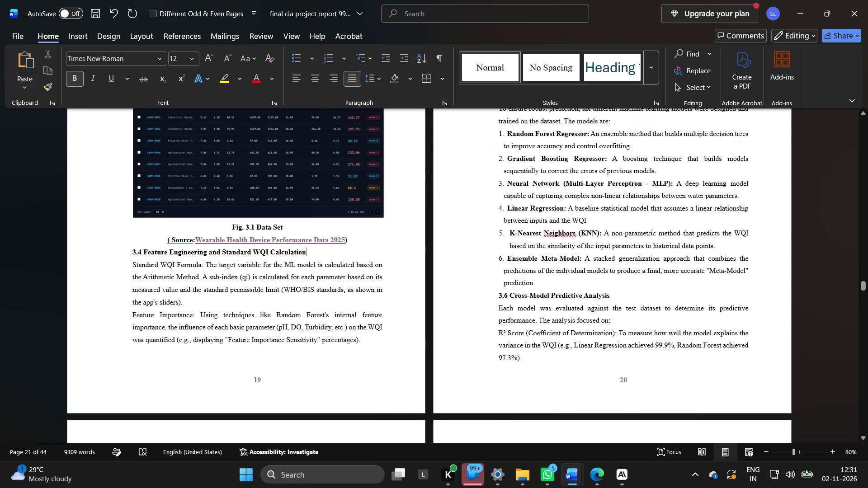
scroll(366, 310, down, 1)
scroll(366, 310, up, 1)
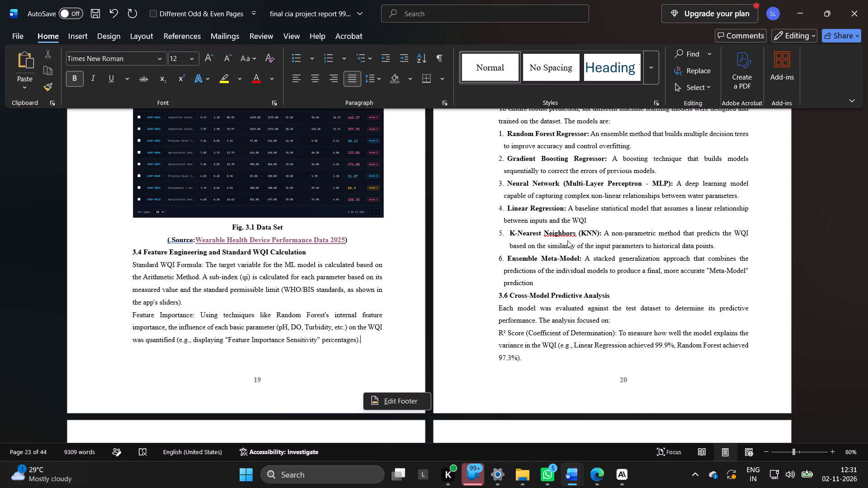
Copy the title text "Web Platfrom" from the Fig. 3.2 caption on page 20, without the figure number.
scroll(567, 240, up, 1)
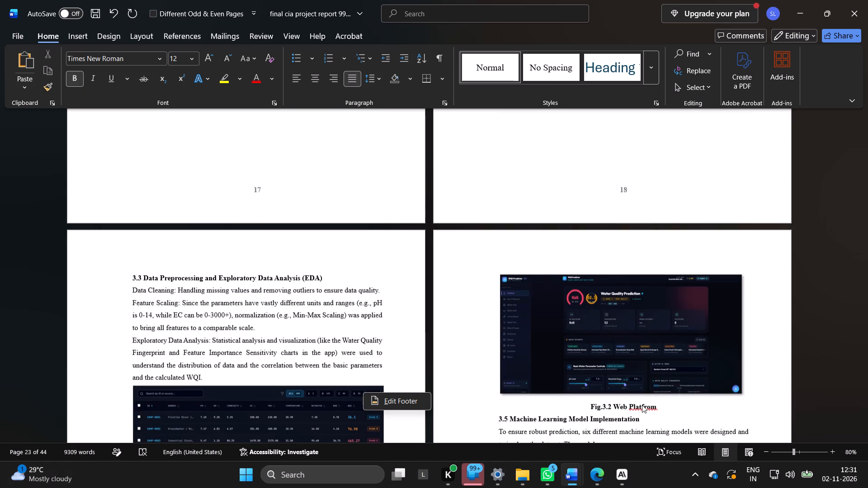
click(658, 408)
drag(658, 408, 577, 407)
click(607, 407)
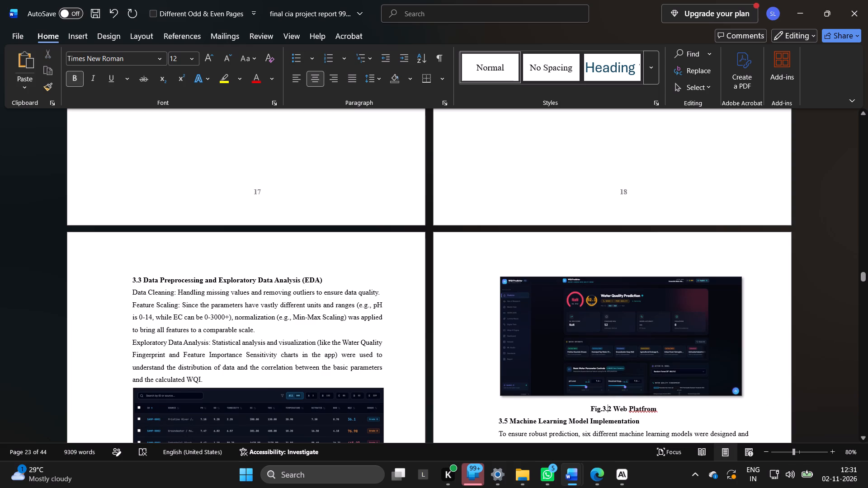
click(609, 407)
click(610, 411)
drag(610, 411, 668, 409)
click(668, 409)
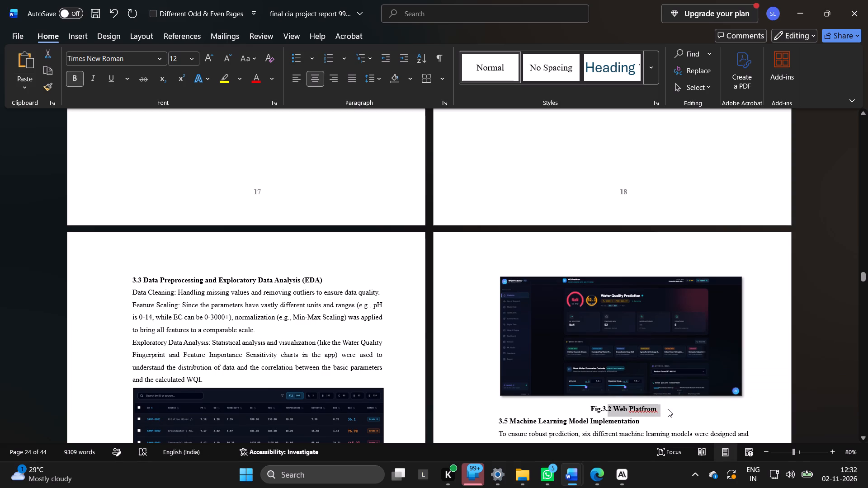
drag(668, 409, 620, 406)
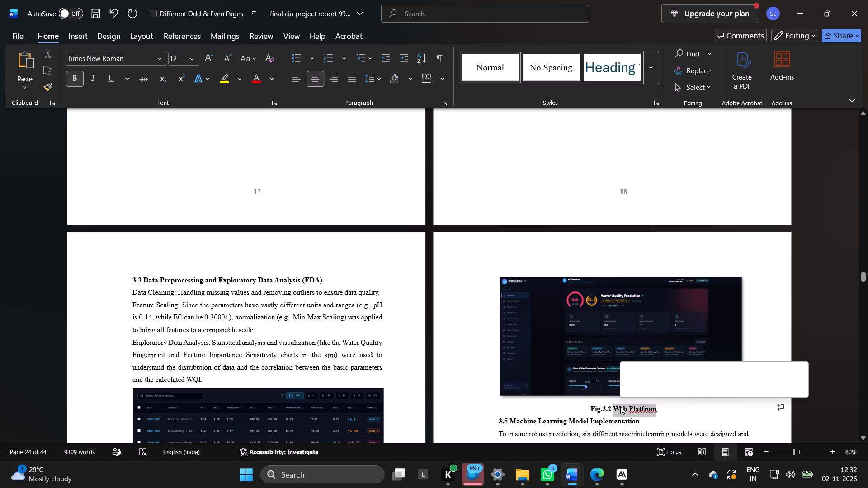
key(ctrl+c)
Replace the figure 3.2 caption "Website Interface" in the List of Figures with the copied "Web Platfrom".
scroll(444, 332, up, 5)
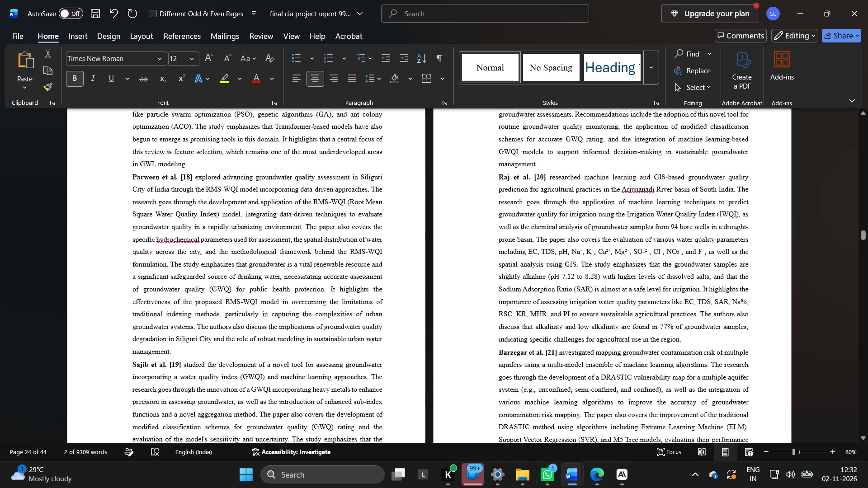
scroll(444, 332, up, 15)
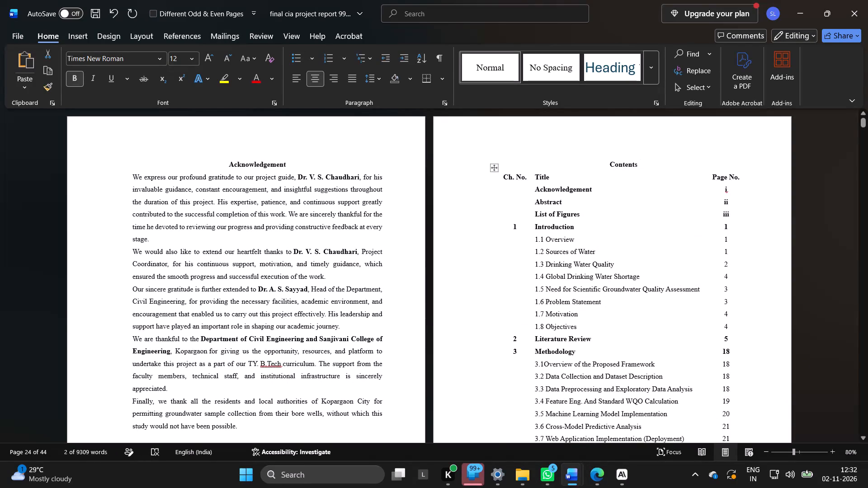
scroll(551, 259, down, 2)
scroll(546, 228, up, 1)
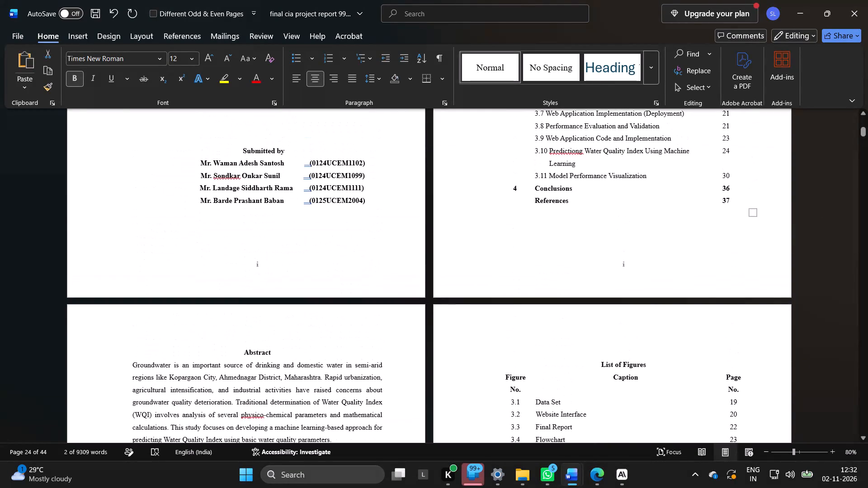
click(604, 412)
click(604, 413)
drag(604, 413, 541, 418)
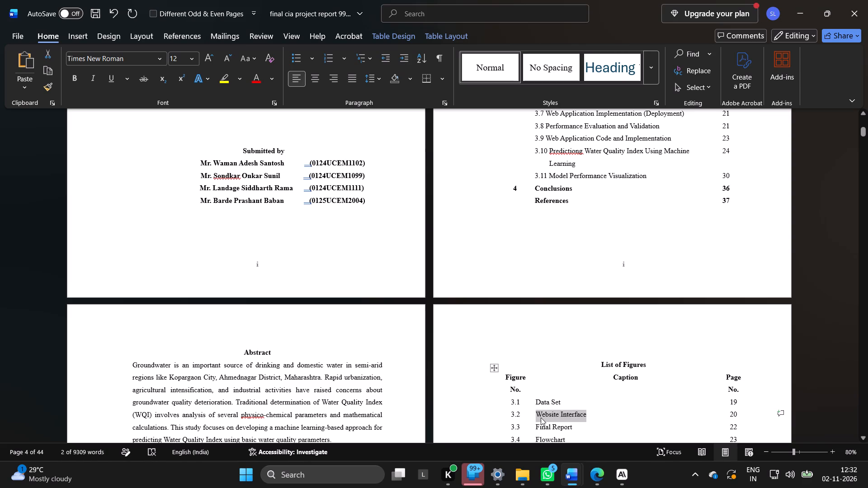
key(ctrl+v)
Remove the bold formatting from the figure 3.2 entry in the List of Figures.
click(582, 413)
drag(582, 413, 562, 413)
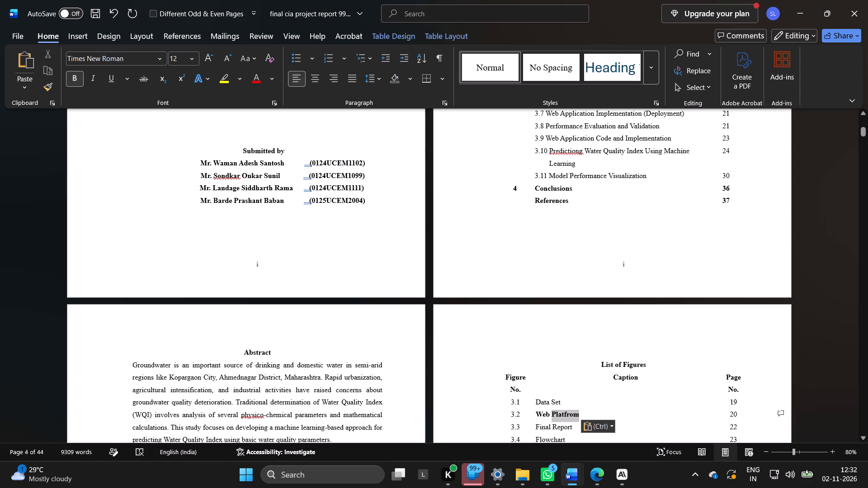
drag(562, 413, 527, 416)
key(ctrl+b)
key(ctrl+b)
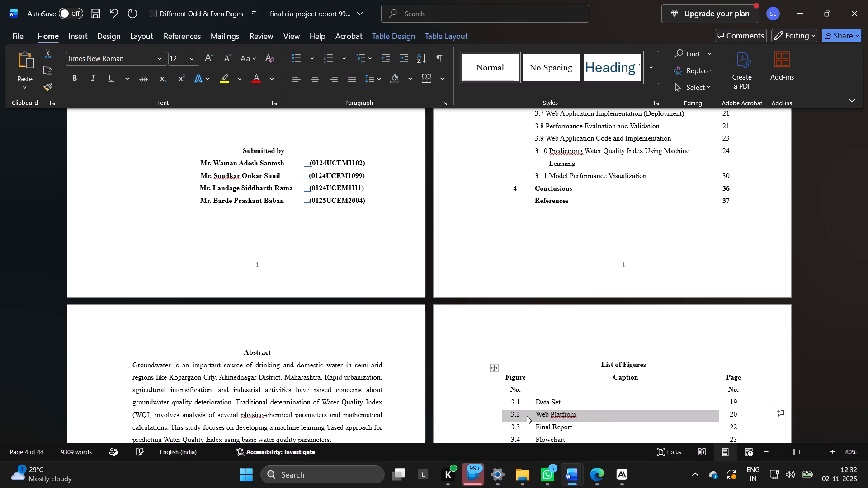
click(554, 376)
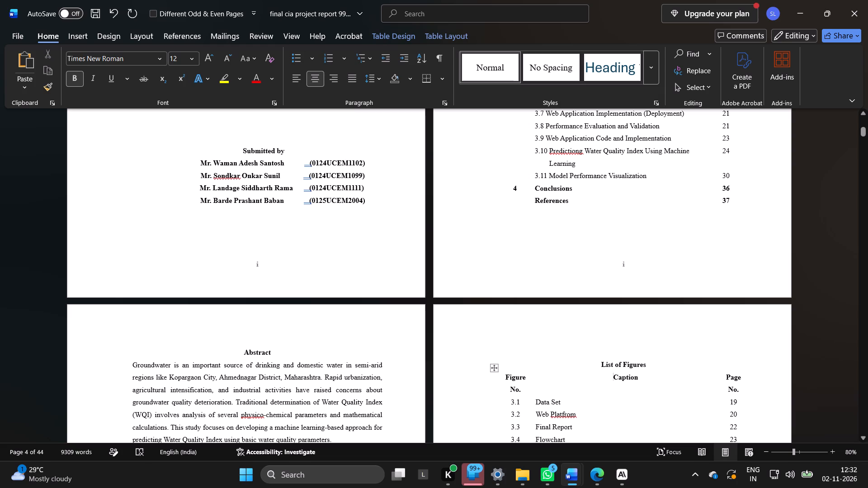
Save the report.
key(ctrl+s)
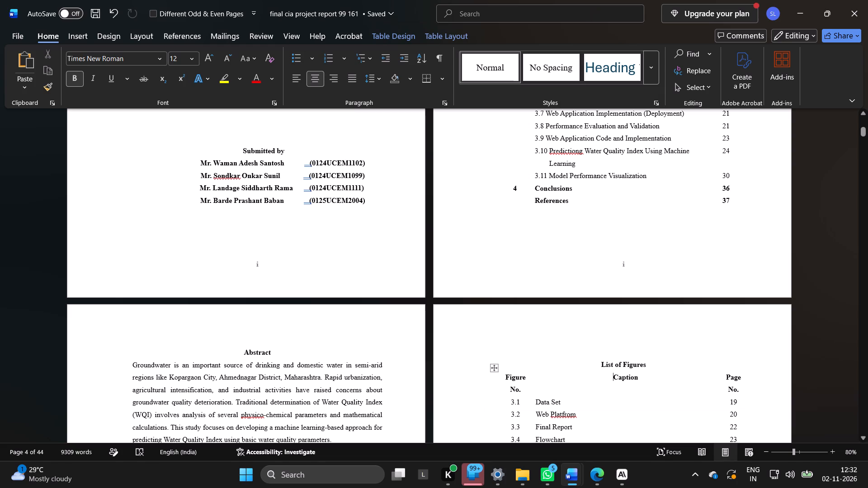